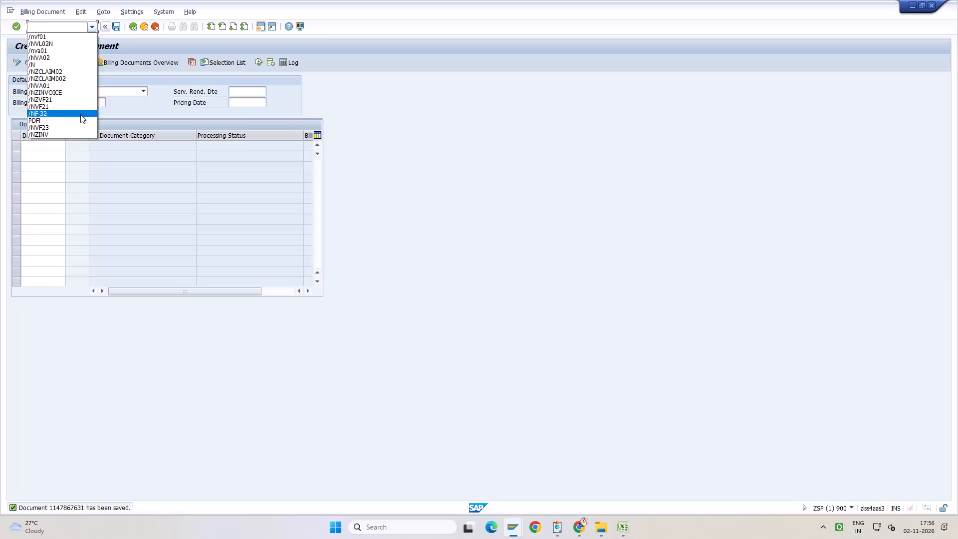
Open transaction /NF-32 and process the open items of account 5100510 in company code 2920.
key("Return")
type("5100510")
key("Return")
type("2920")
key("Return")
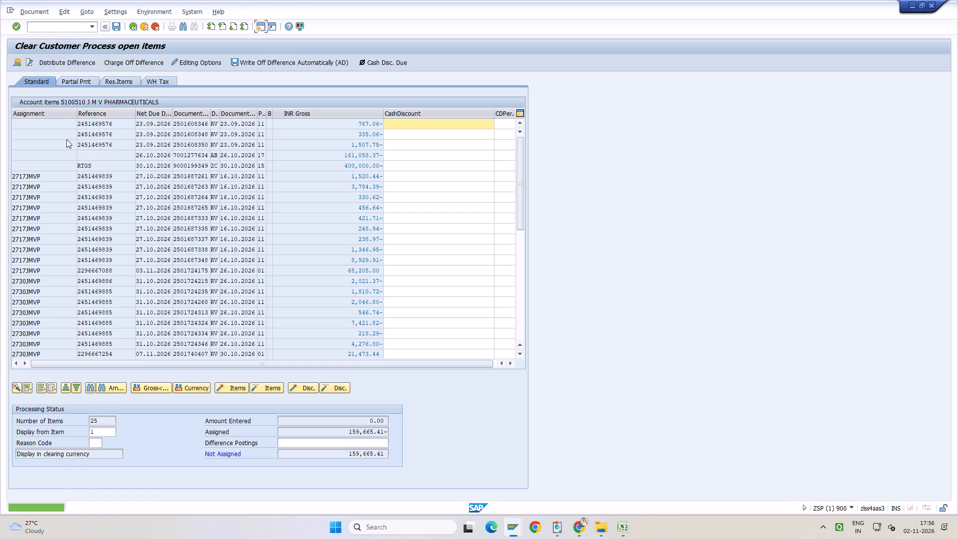
left_click(42, 389)
left_click(276, 391)
double_click(336, 152)
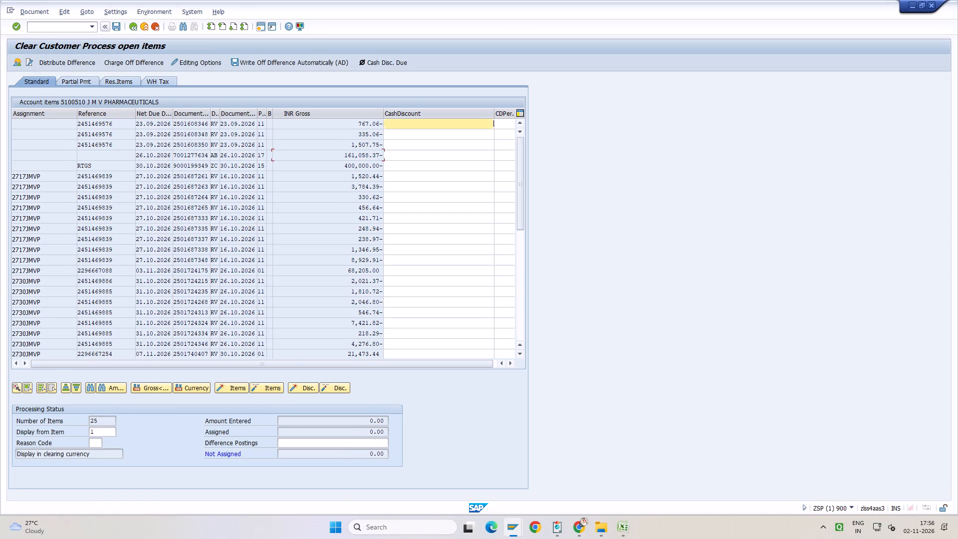
double_click(335, 159)
double_click(337, 180)
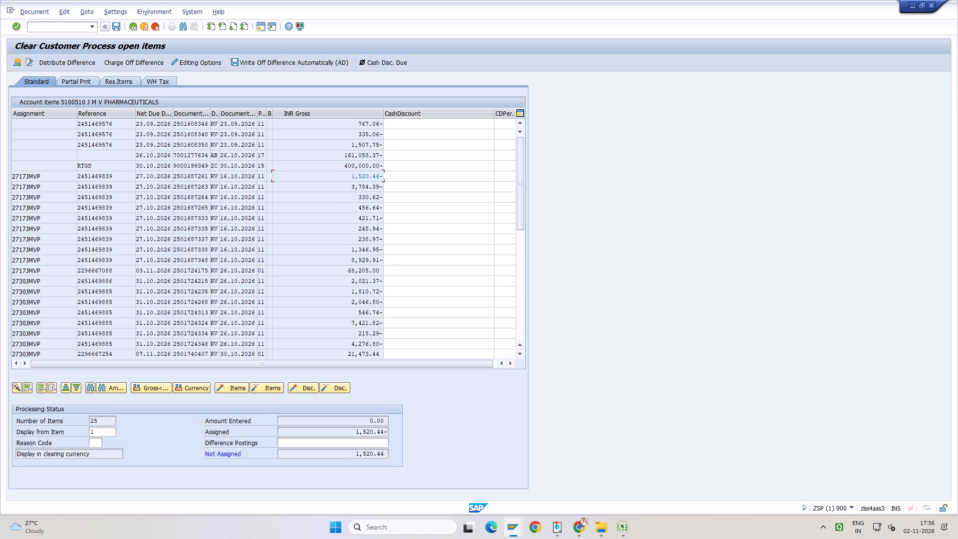
double_click(341, 157)
double_click(339, 164)
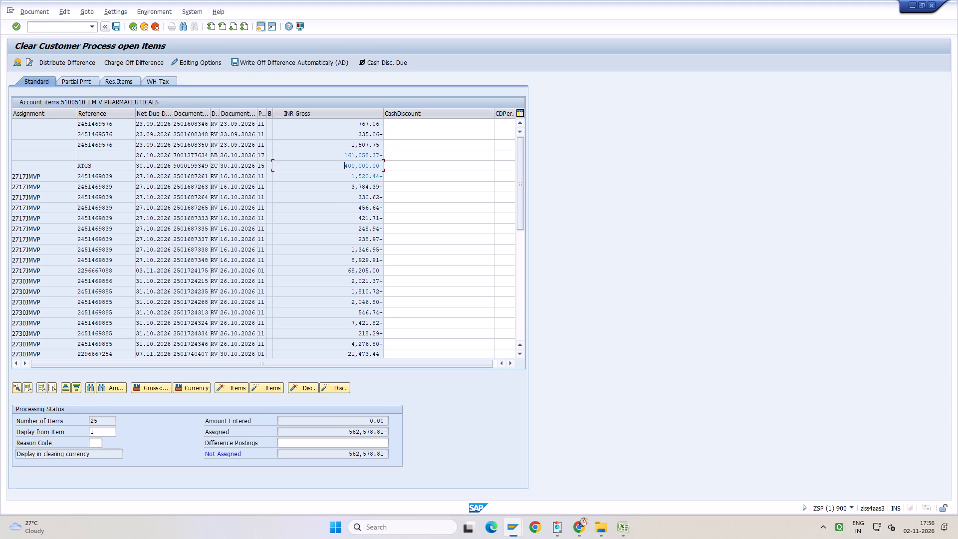
double_click(345, 186)
double_click(353, 198)
double_click(353, 206)
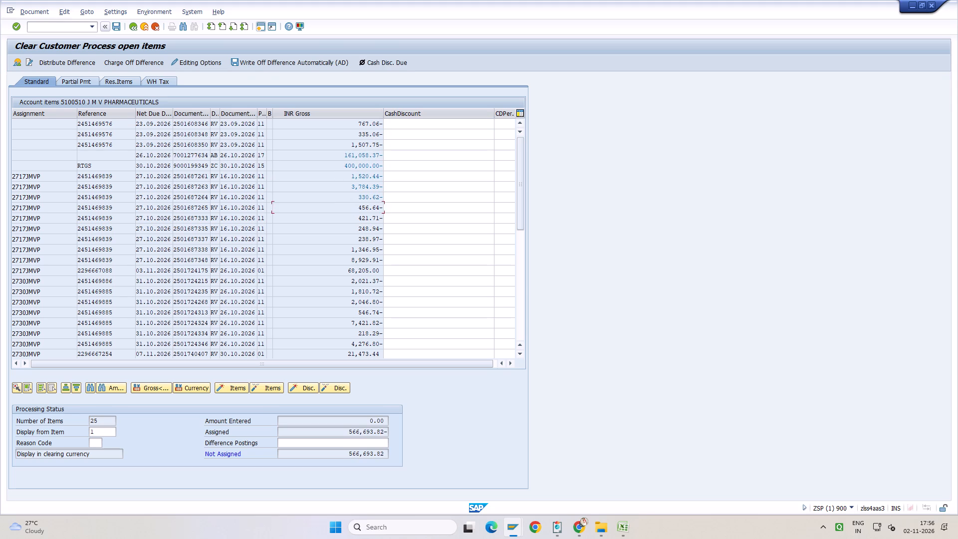
double_click(353, 217)
double_click(352, 227)
double_click(351, 236)
double_click(346, 255)
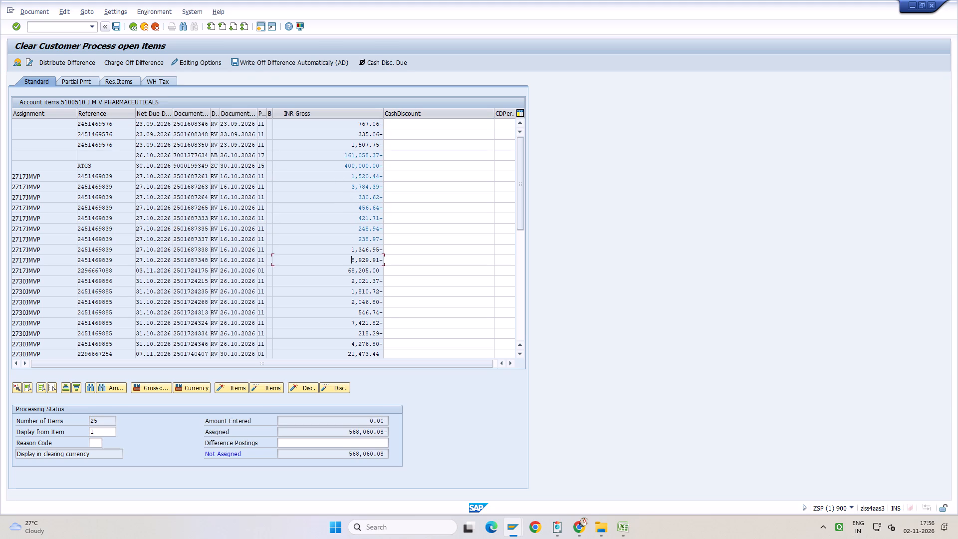
double_click(346, 251)
double_click(345, 269)
double_click(346, 282)
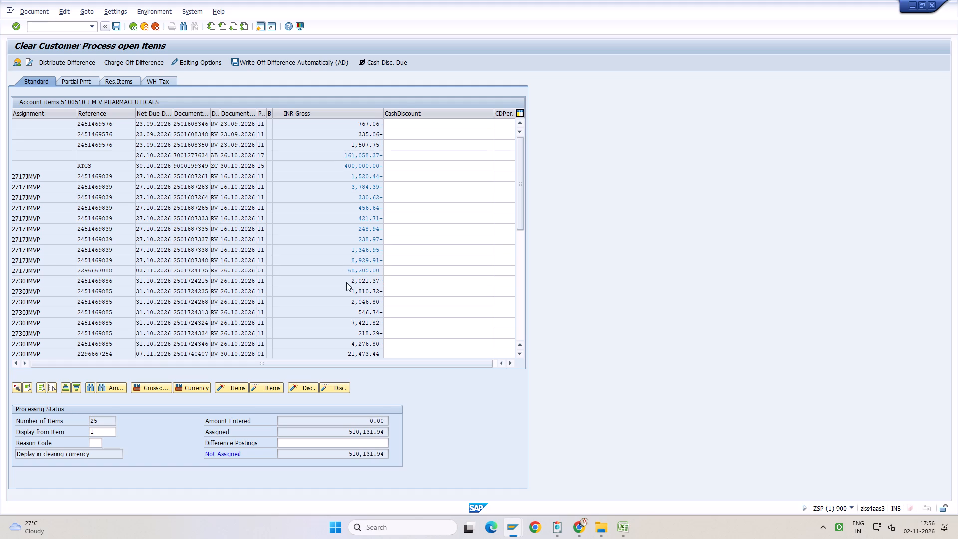
double_click(347, 291)
double_click(349, 301)
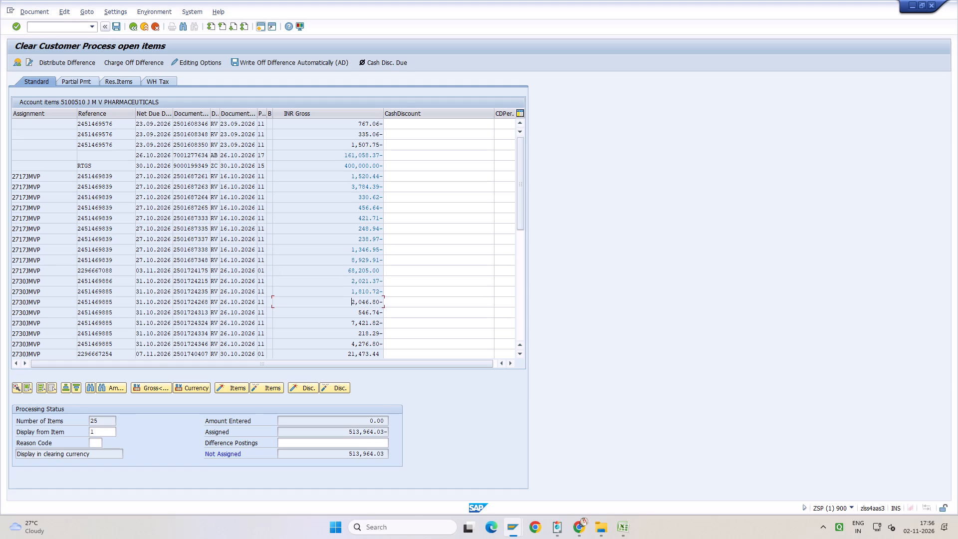
double_click(347, 315)
double_click(348, 325)
double_click(349, 333)
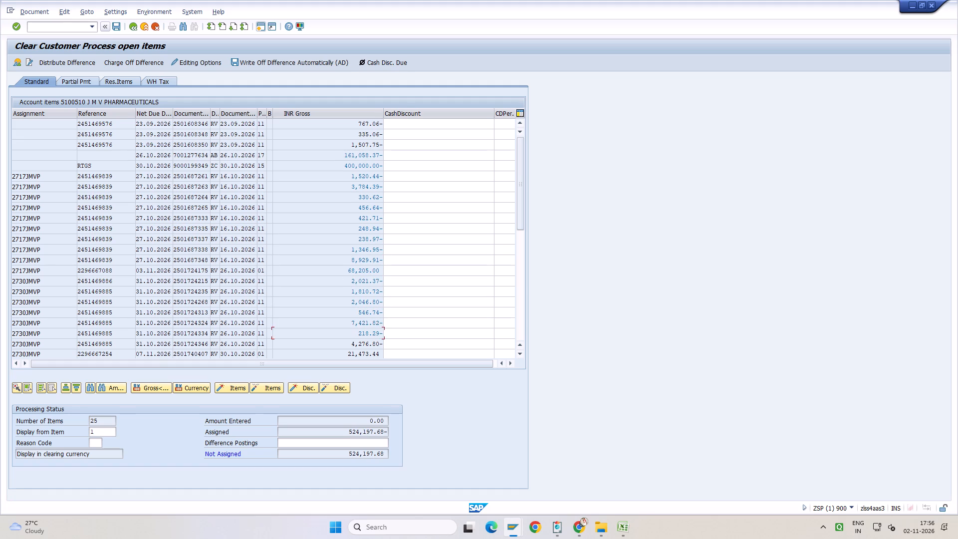
double_click(345, 344)
double_click(342, 352)
scroll(340, 347, "down", 4)
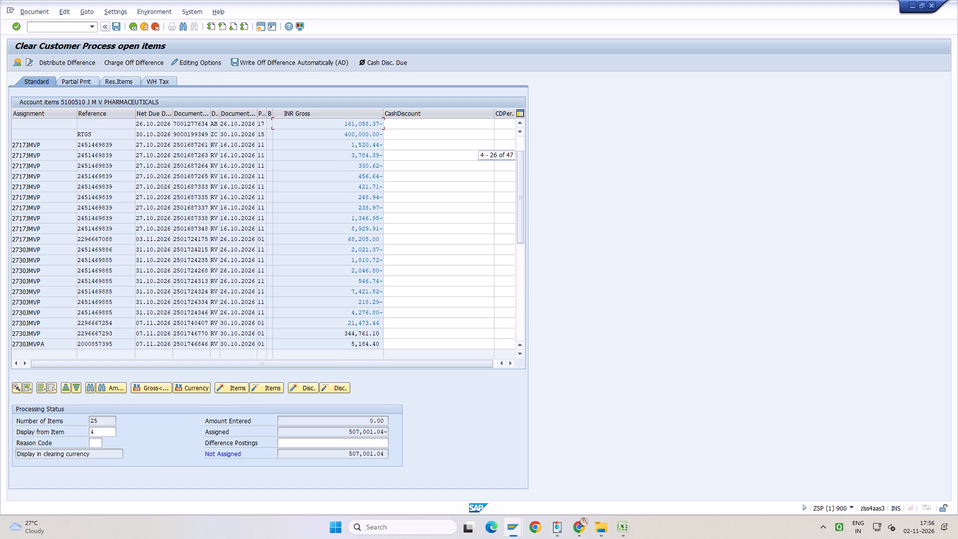
double_click(341, 335)
double_click(346, 346)
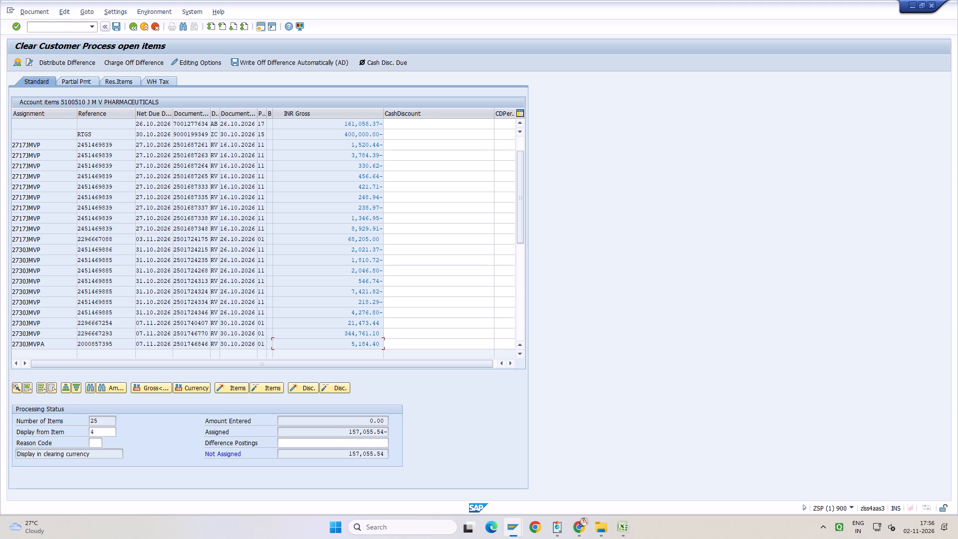
Assign the remaining 157,055.54 to difference postings and post the clearing document.
double_click(338, 441)
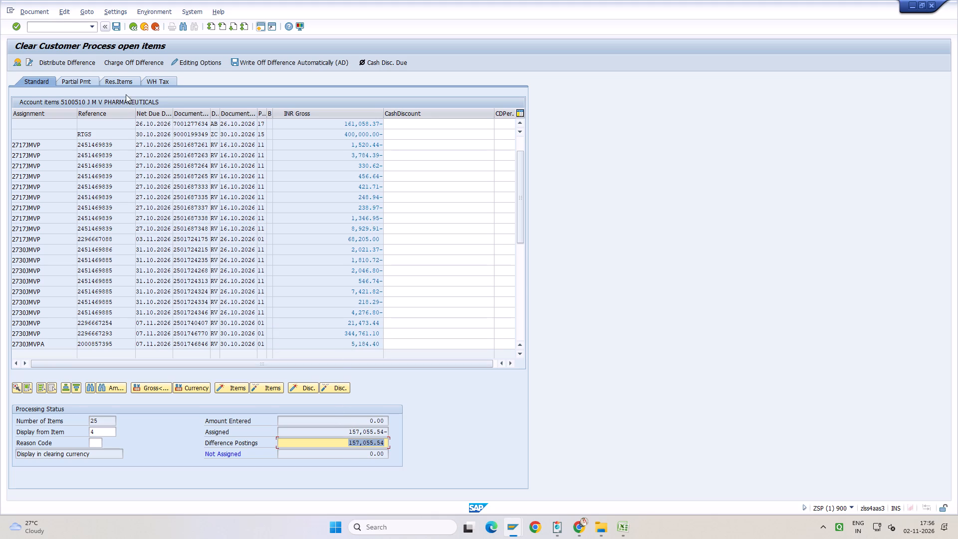
left_click(119, 22)
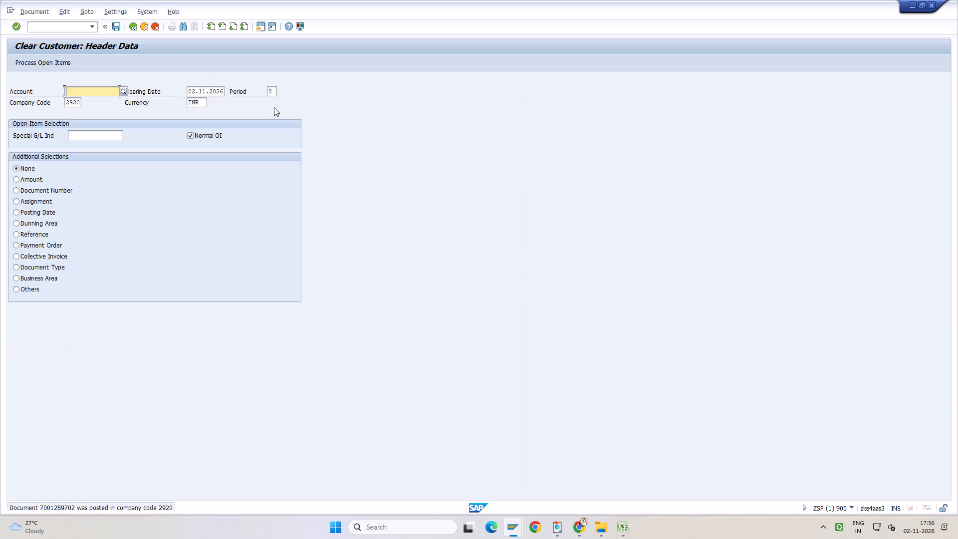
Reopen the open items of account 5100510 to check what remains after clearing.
key("BackSpace")
key("Up")
key("Return")
key("Return")
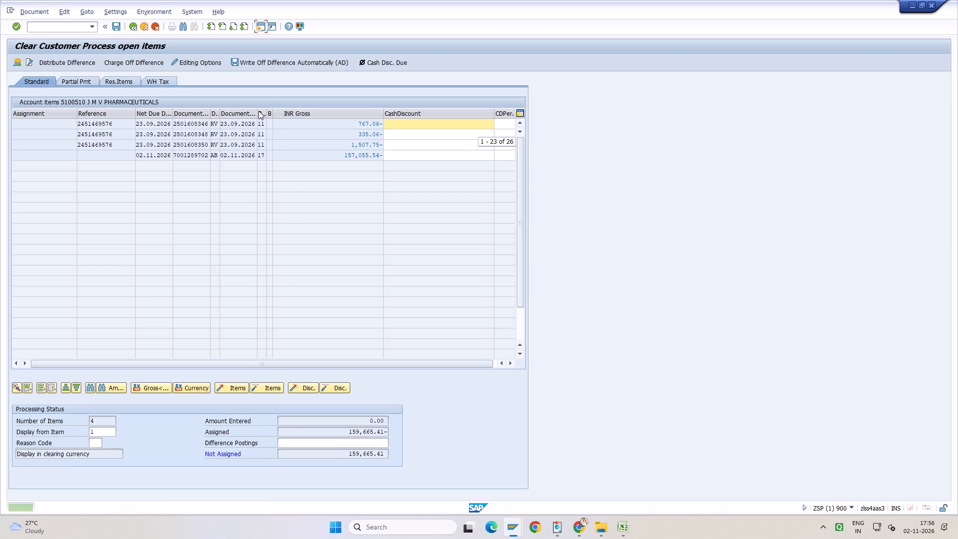
Switch to the Excel workbook and filter the Name column to KRISHNA MEDICAL AGENCY instead of J M V PHARMACEUTICALS.
left_click(628, 526)
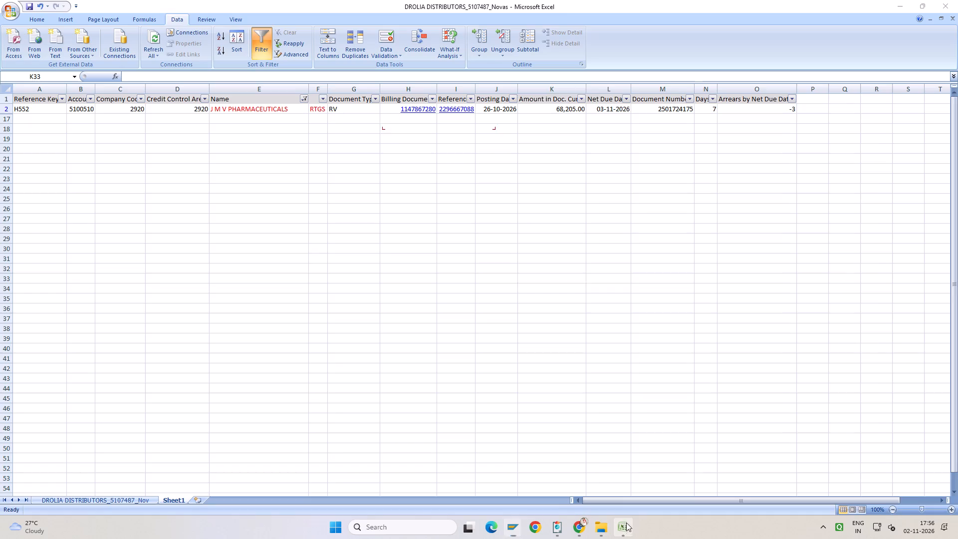
left_click(304, 100)
left_click(242, 211)
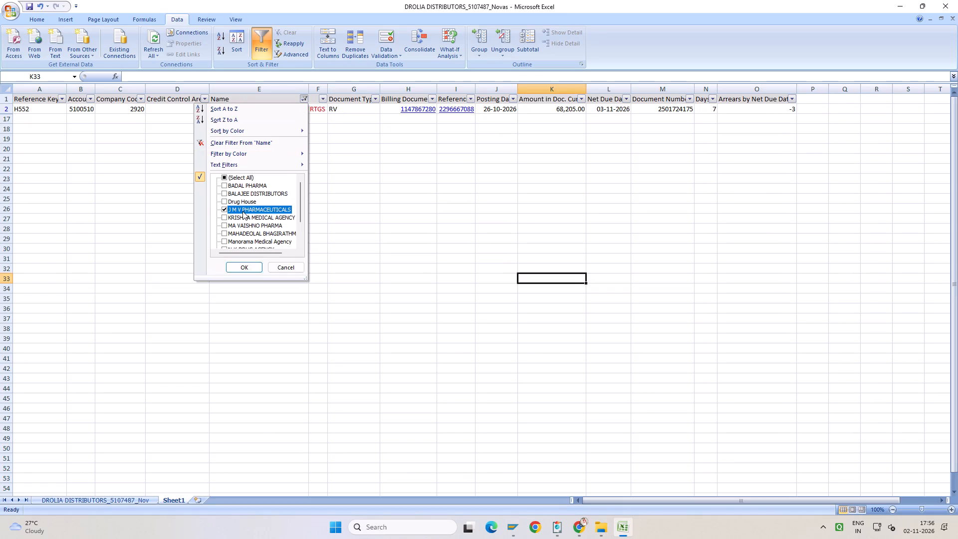
left_click(243, 215)
left_click(255, 267)
left_click(485, 244)
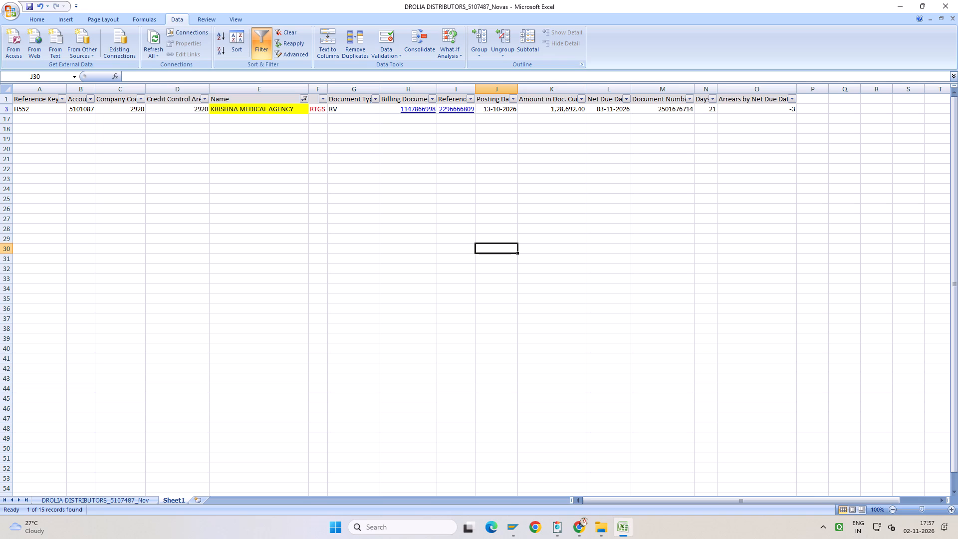
Switch back to SAP and open the Stock Report with transaction /NZSDSR.
left_click(512, 529)
left_click(514, 474)
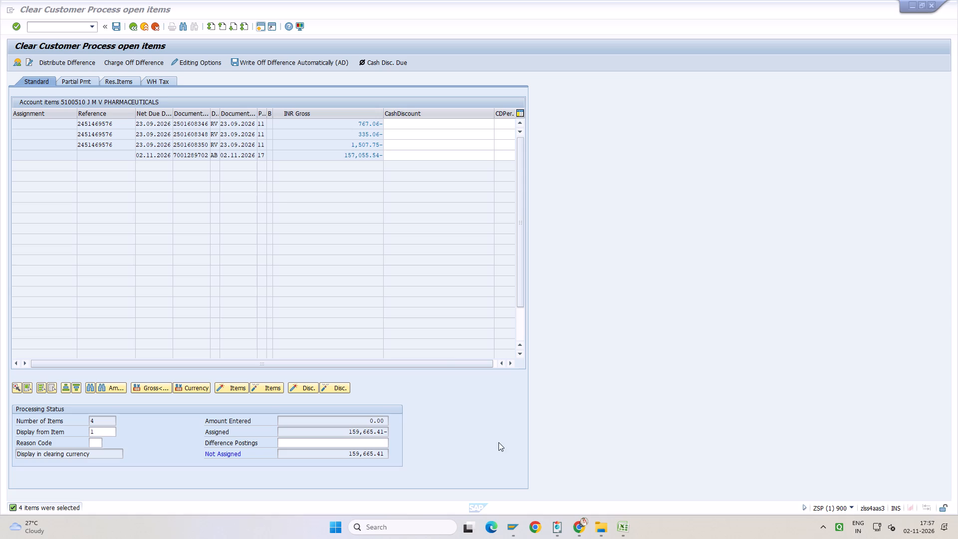
left_click(77, 28)
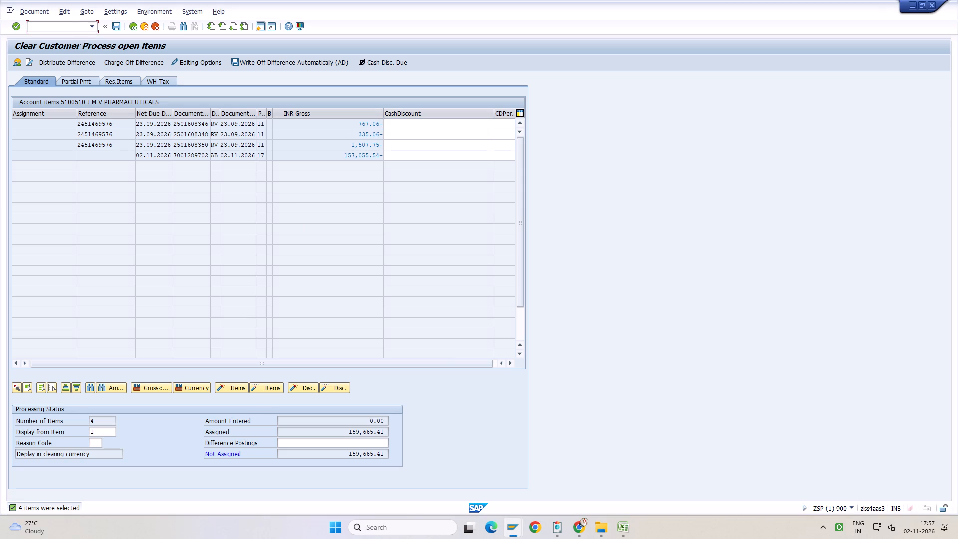
type("/NZSDSR")
key("Return")
Run the stock report for division BV, plant 0552 and storage location fg01.
type("BV")
key("Tab")
key("Tab")
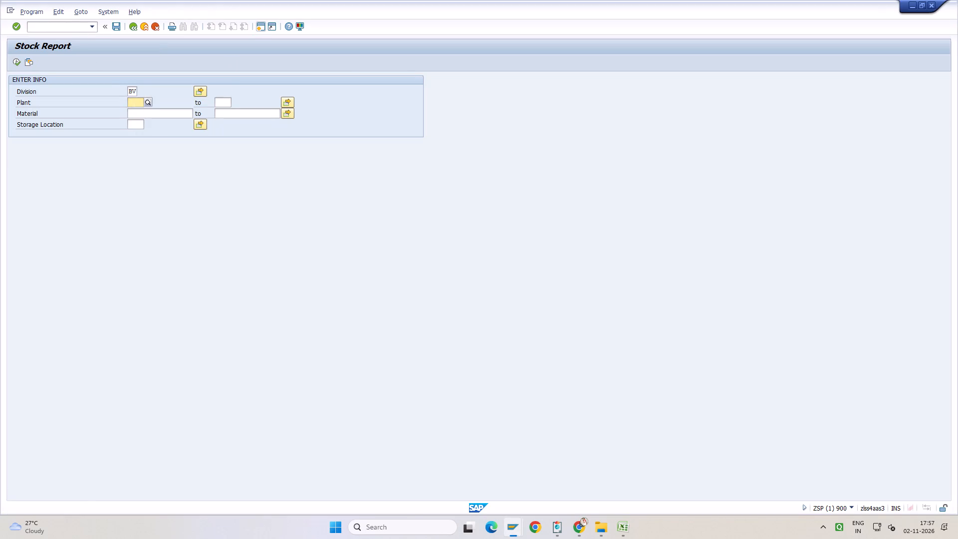
type("0552")
key("Tab")
key("Tab")
key("Tab")
key("Tab")
key("Tab")
key("Tab")
key("BackSpace")
key("Up")
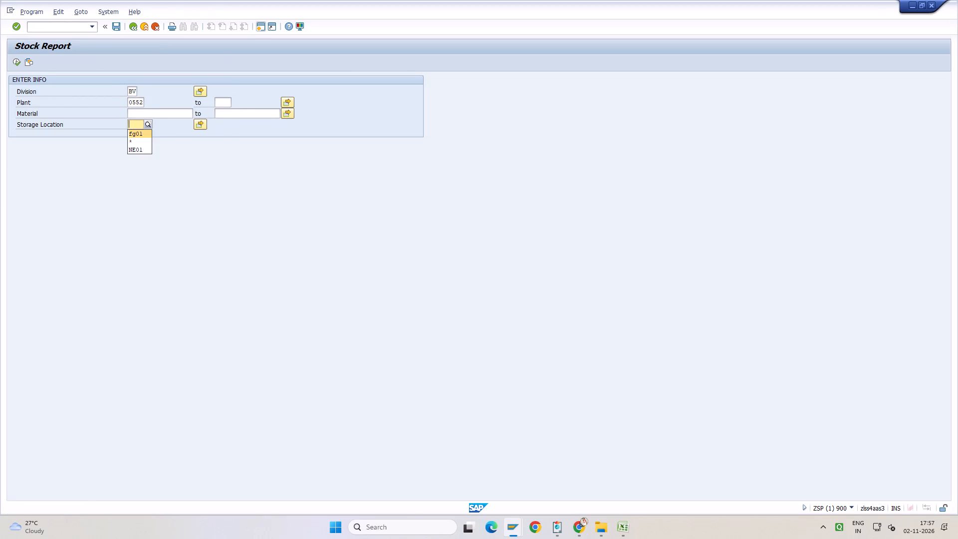
key("Return")
key("F8")
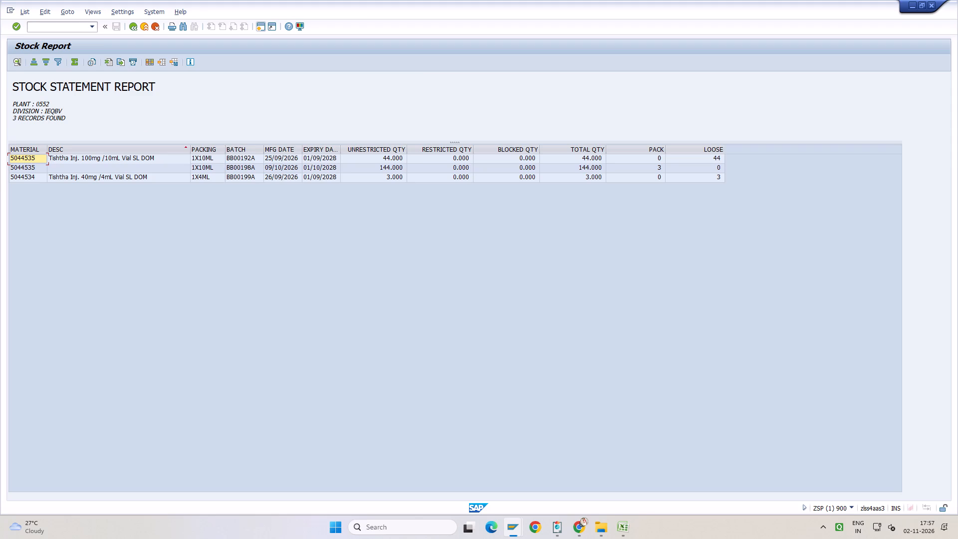
Check the filtered customer row in Excel, then return to SAP and open the Clear Customer transaction F-32.
key("alt+Tab")
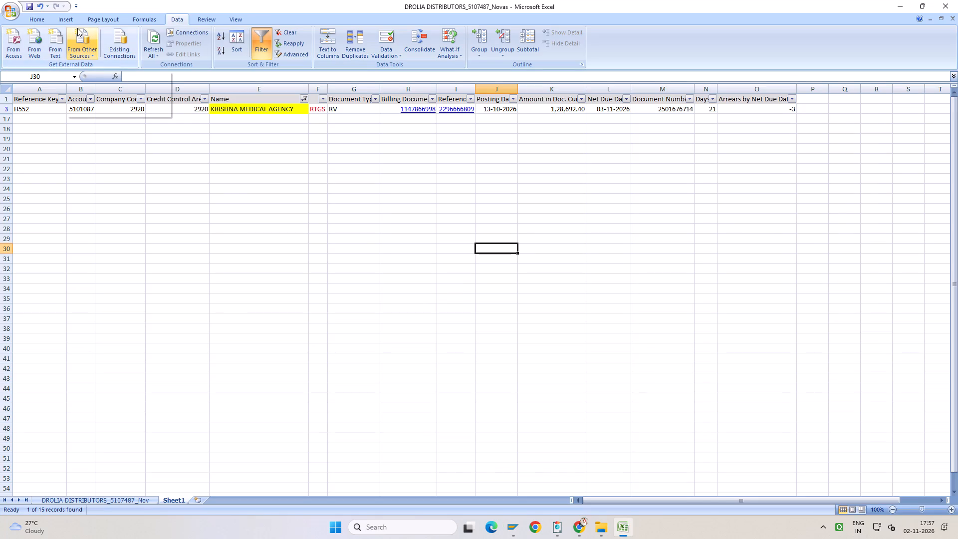
left_click(515, 527)
left_click(513, 472)
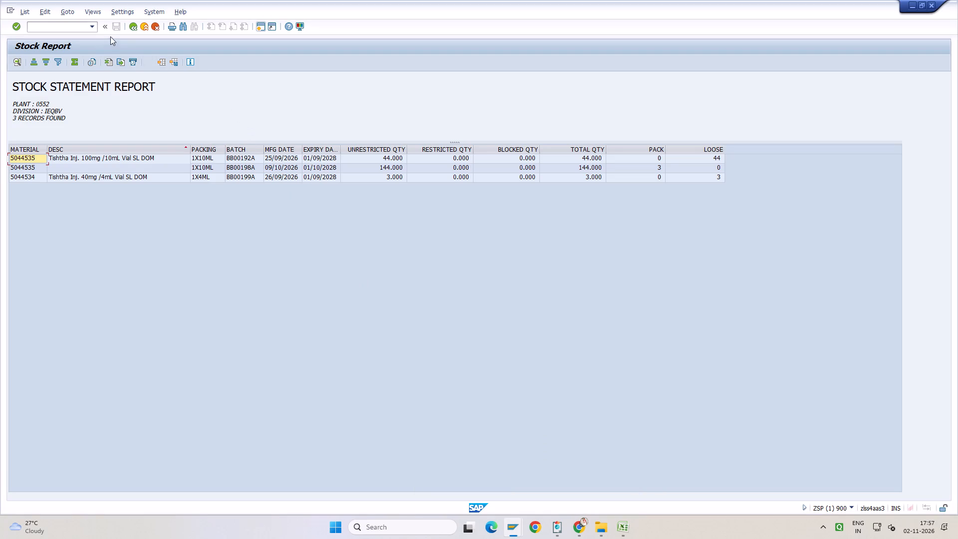
left_click(91, 28)
left_click(99, 43)
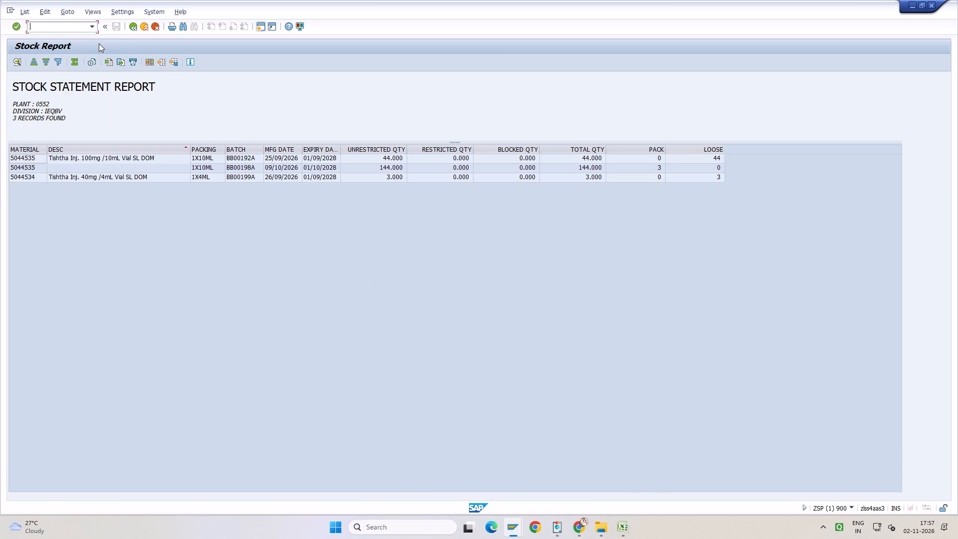
key("Return")
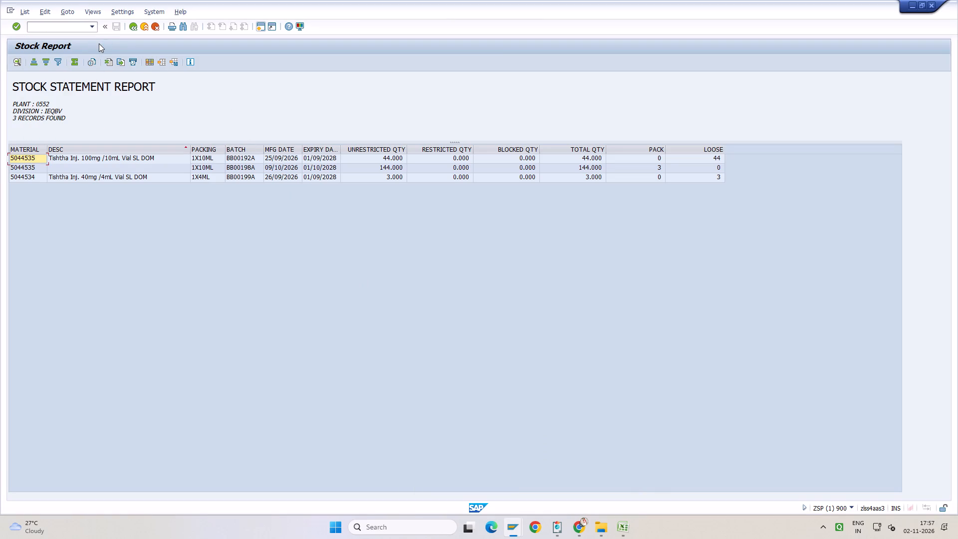
left_click(89, 28)
left_click(86, 46)
key("Return")
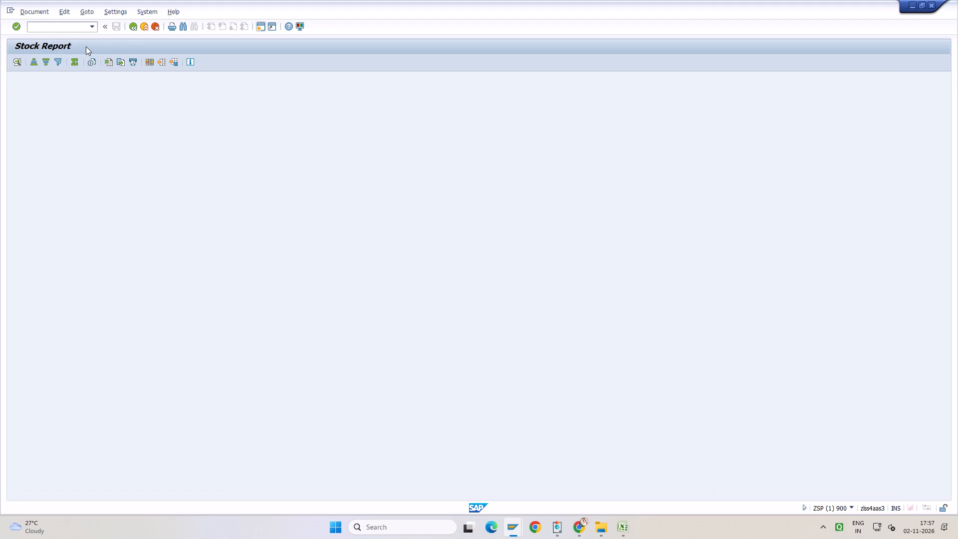
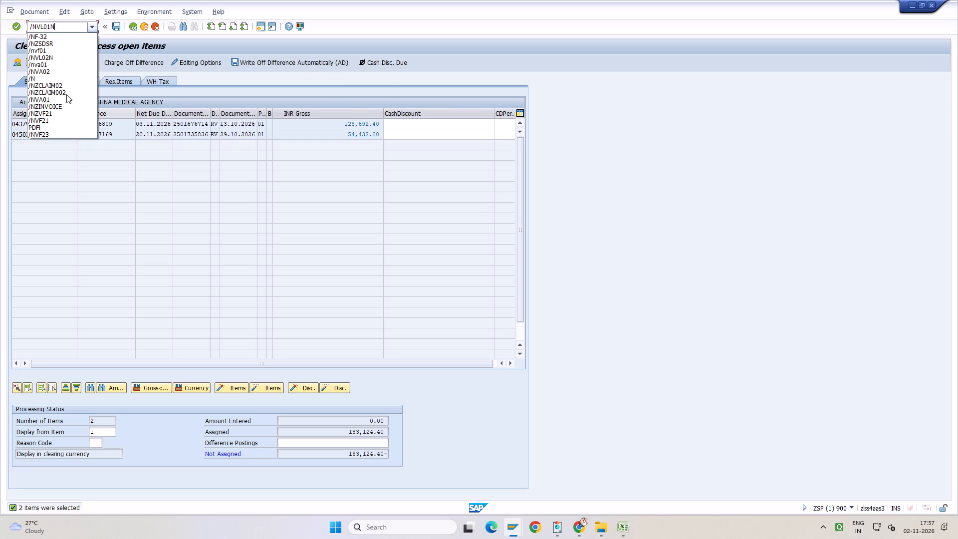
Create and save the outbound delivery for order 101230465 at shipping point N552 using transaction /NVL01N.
key("ctrl+v")
key("ctrl+Return")
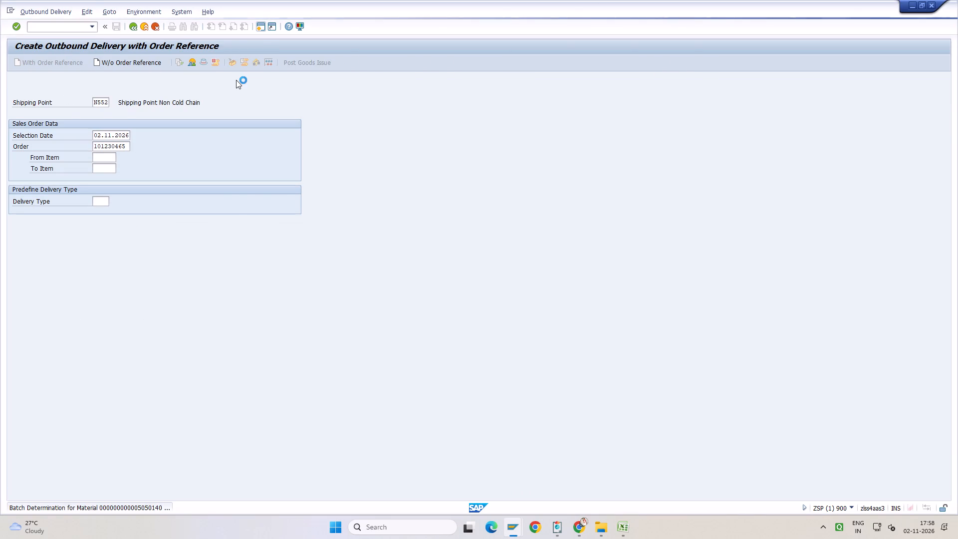
key("ctrl+s")
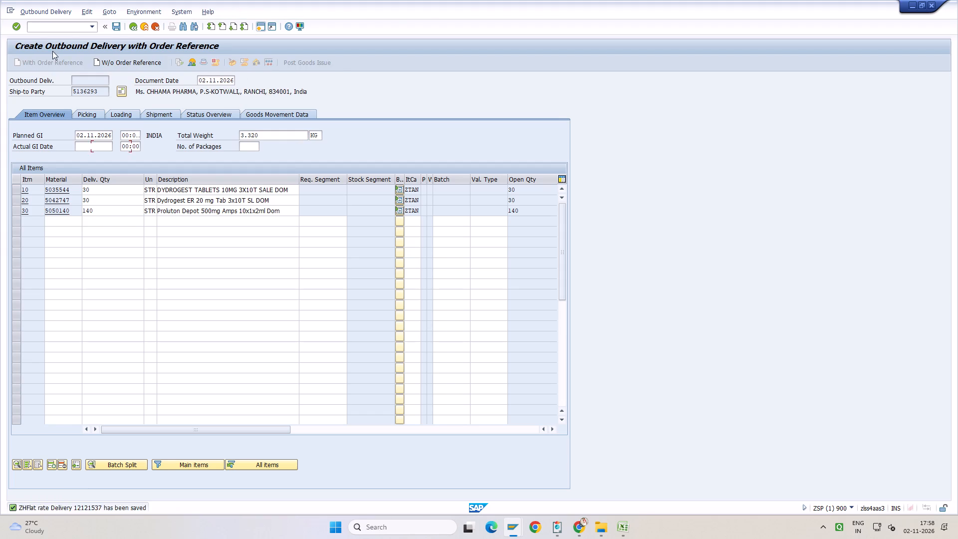
Open the change outbound delivery transaction /NVL02N for the delivery just saved.
left_click(90, 27)
left_click_drag(89, 51, 90, 63)
key("Return")
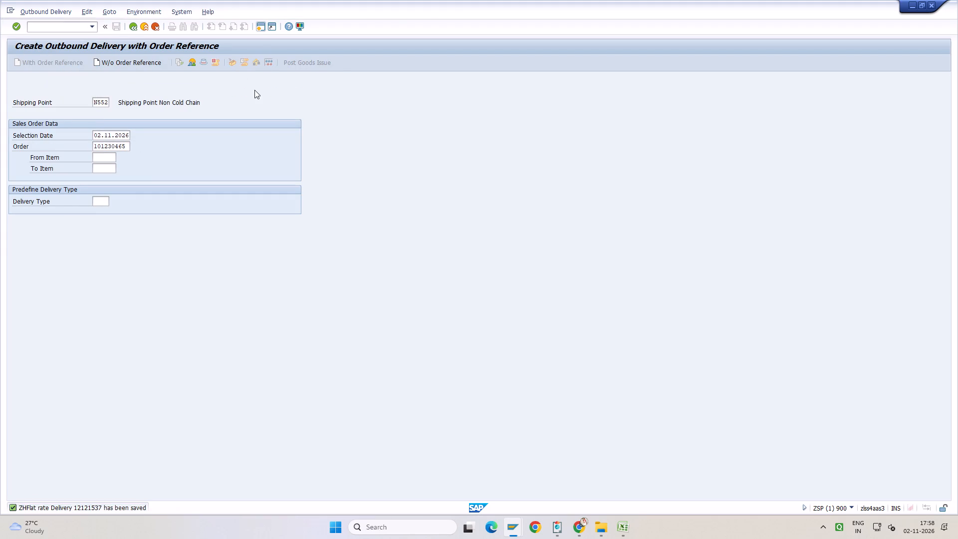
Open outbound delivery 12121537 for change and post its goods issue.
key("Return")
key("Return")
left_click(187, 65)
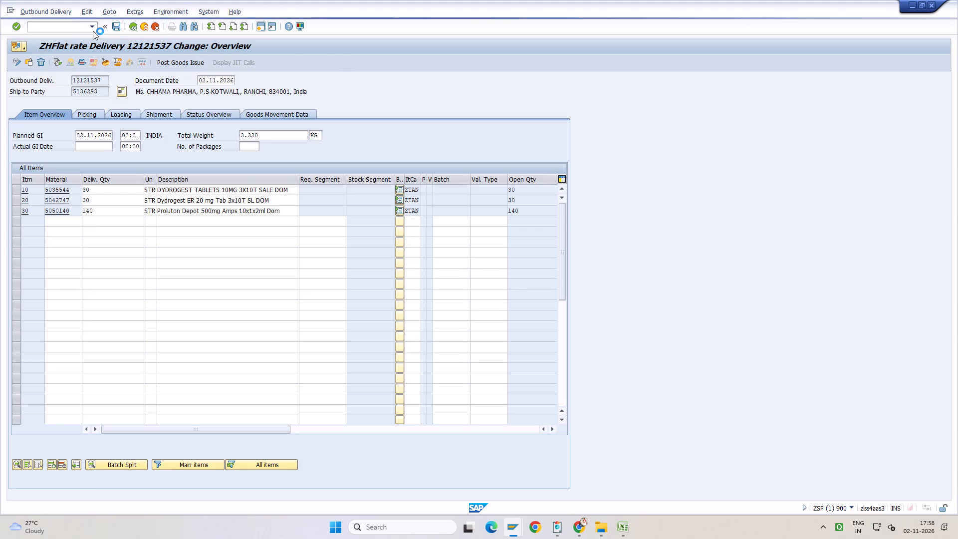
Create the billing document for delivery 12121537 with transaction /nvf01 and save it.
left_click(95, 28)
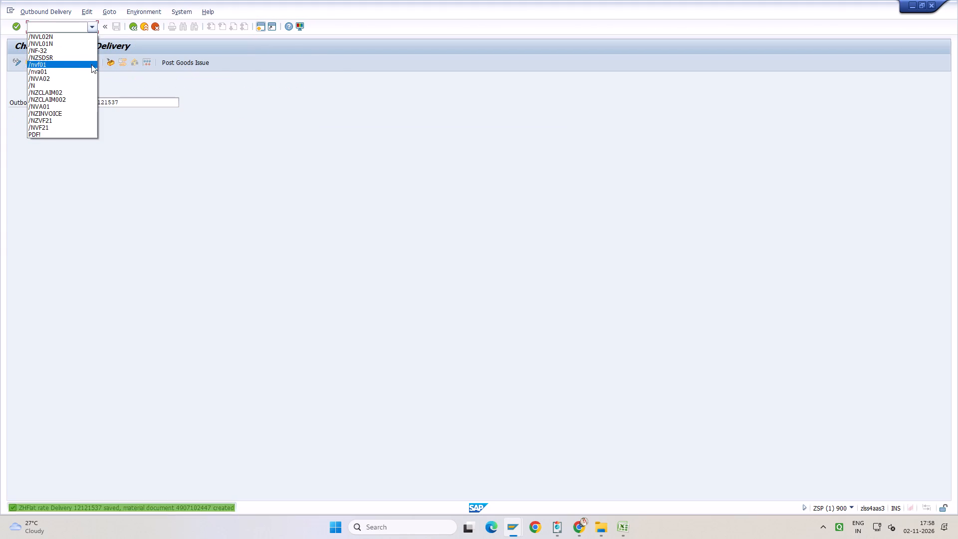
left_click(92, 63)
key("Return")
key("Return")
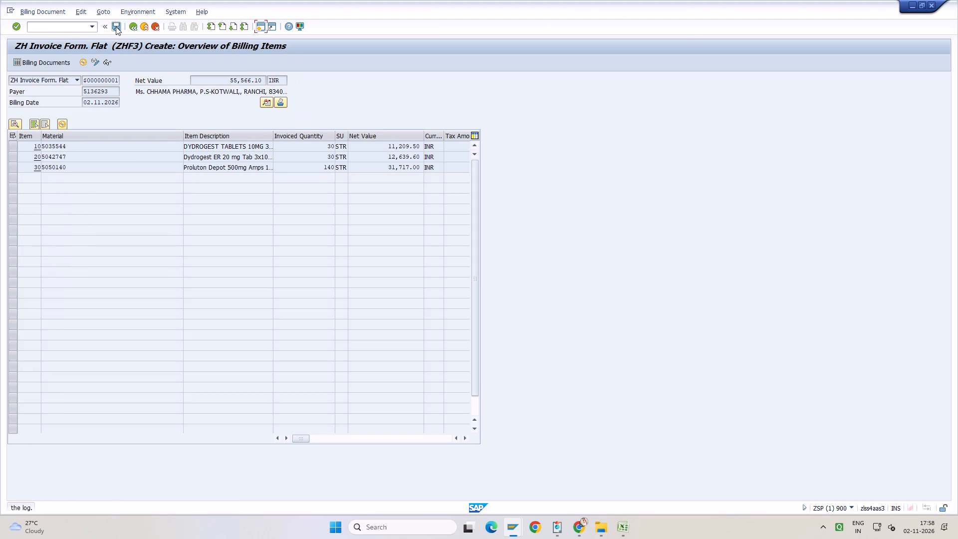
left_click(116, 26)
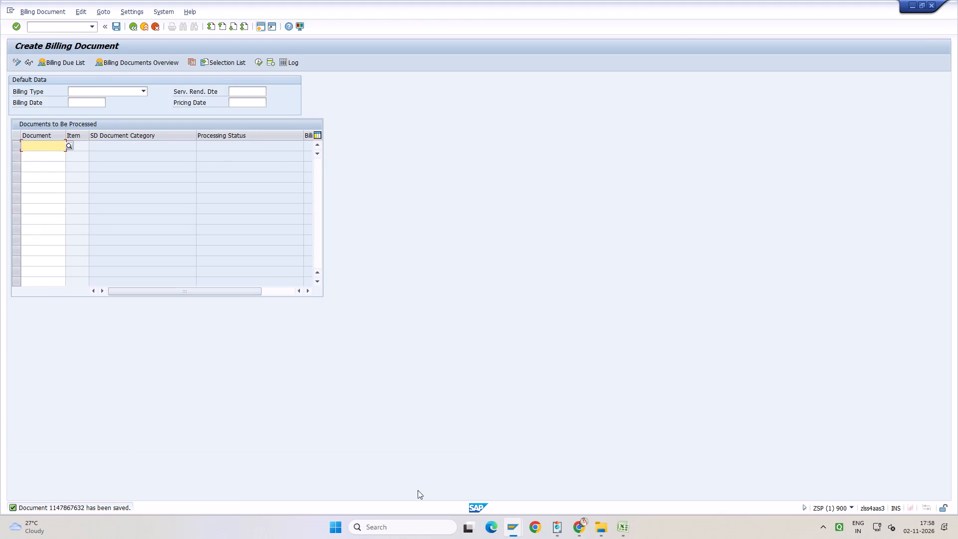
Switch to the Excel workbook and filter the Name column to MA VAISHNO PHARMA instead of KRISHNA MEDICAL AGENCY.
left_click(627, 531)
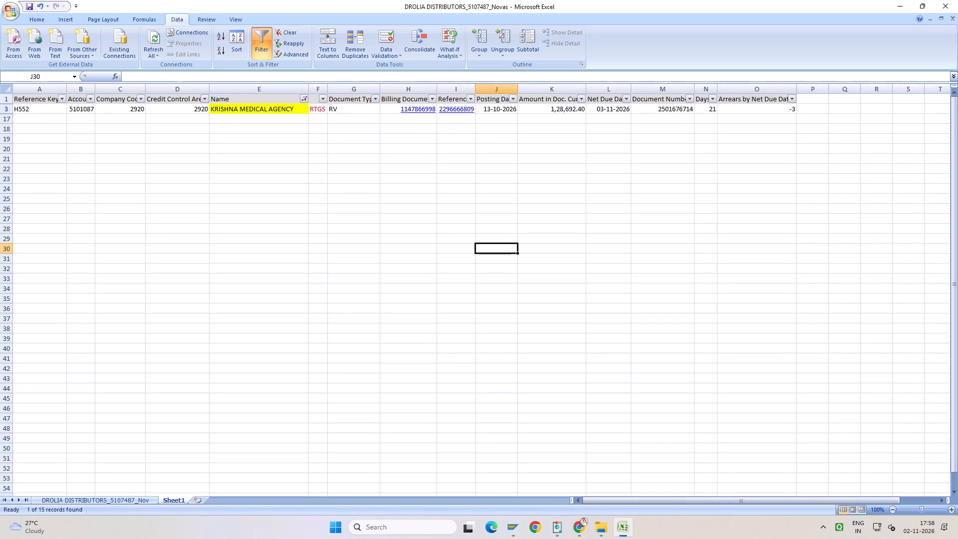
left_click(303, 100)
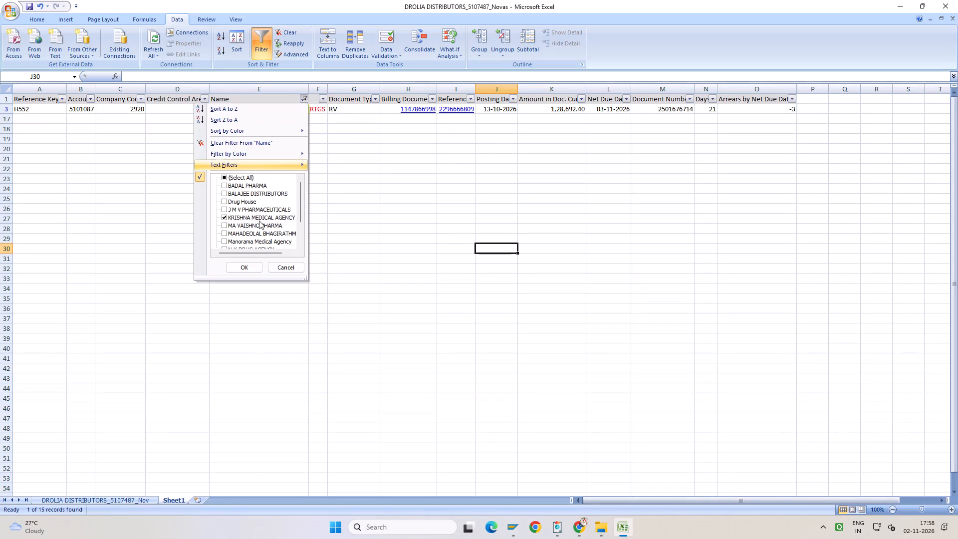
left_click(259, 221)
left_click(258, 225)
left_click(256, 265)
key("alt+Tab")
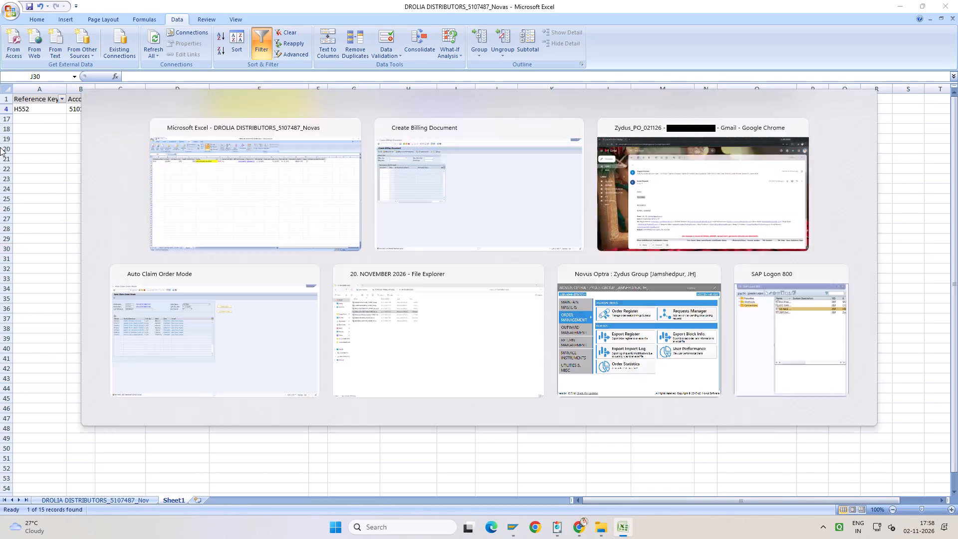
left_click(88, 30)
left_click_drag(87, 42, 86, 59)
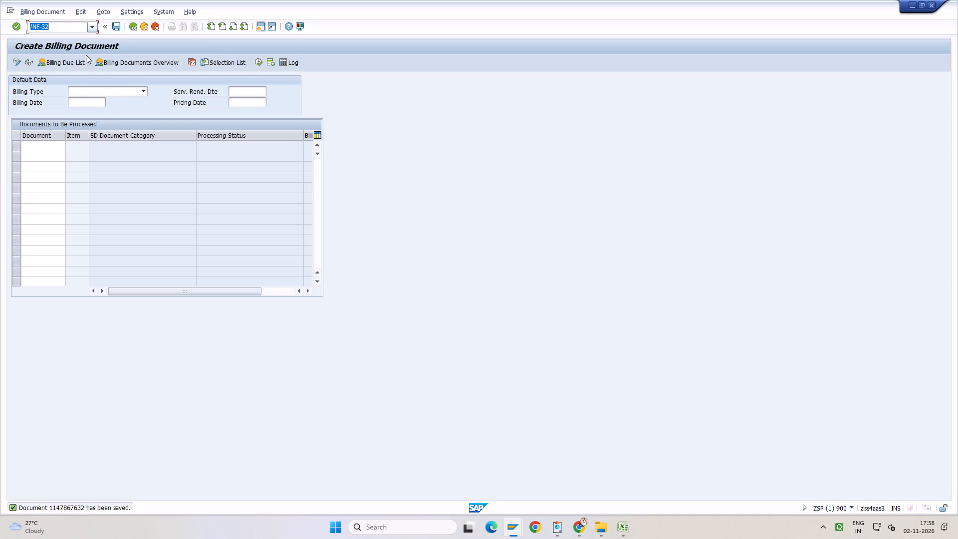
key("Return")
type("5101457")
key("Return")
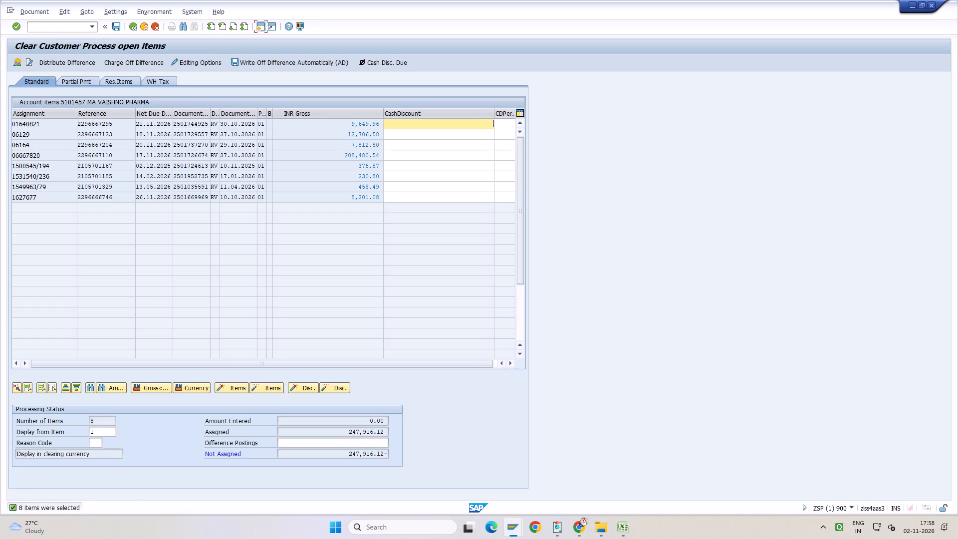
left_click(90, 25)
left_click(90, 35)
key("Return")
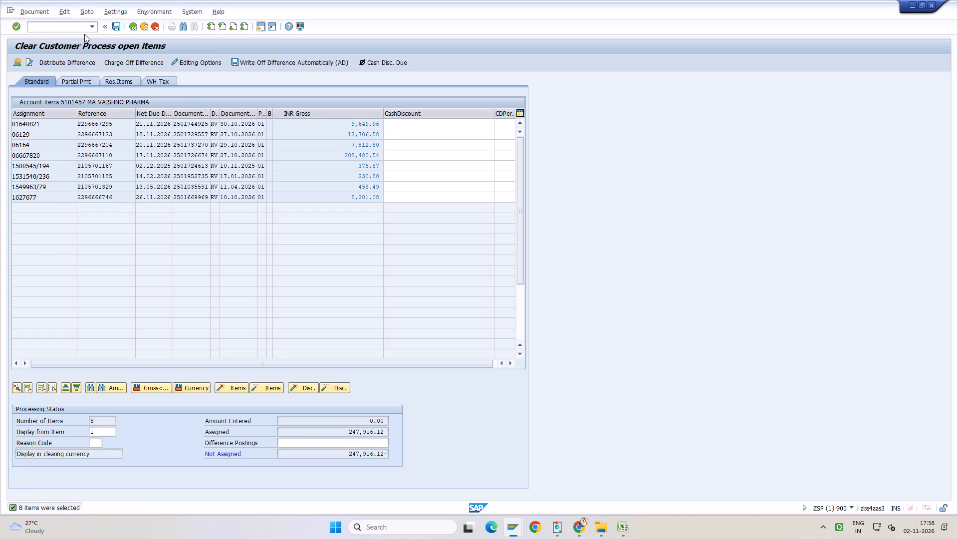
key("BackSpace")
key("Up")
key("Return")
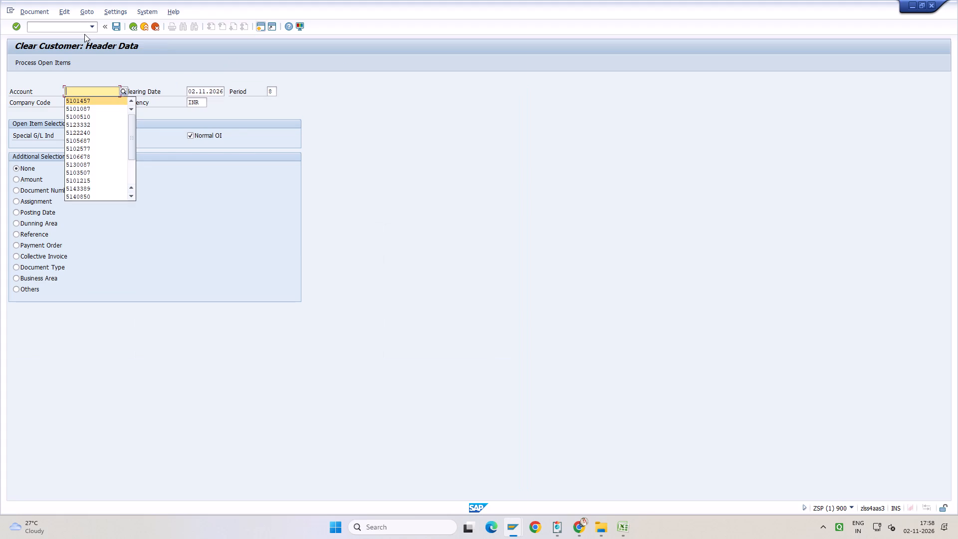
key("Return")
key("Return")
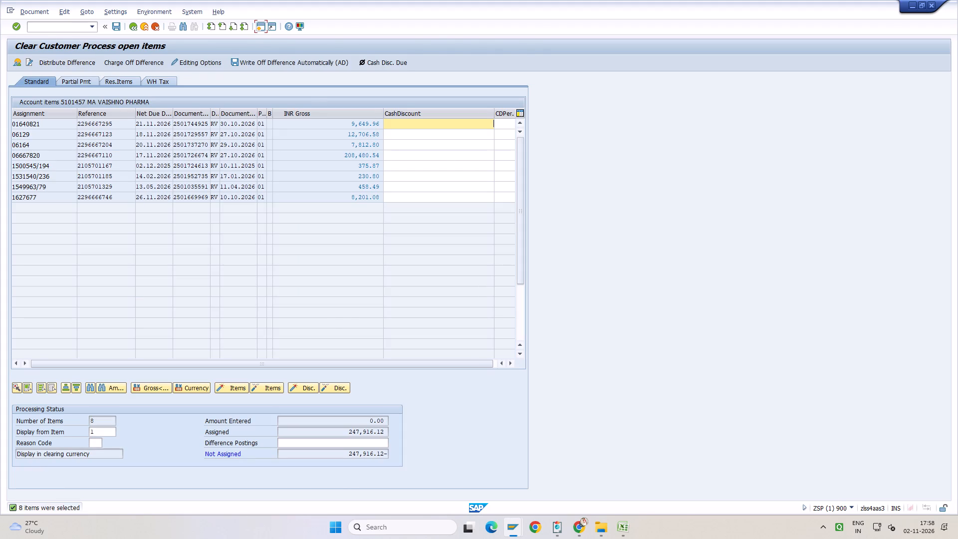
key("alt+Tab")
left_click(304, 100)
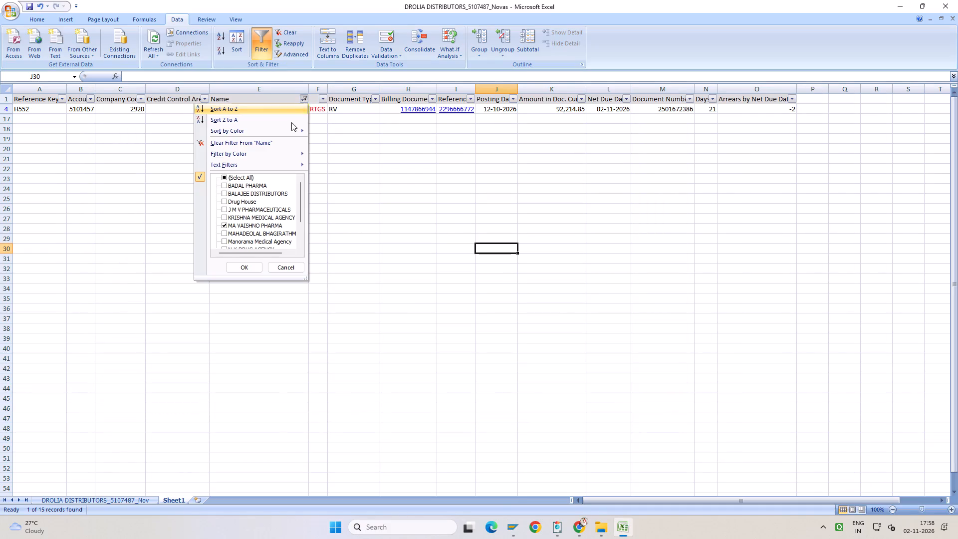
left_click(239, 228)
left_click(240, 234)
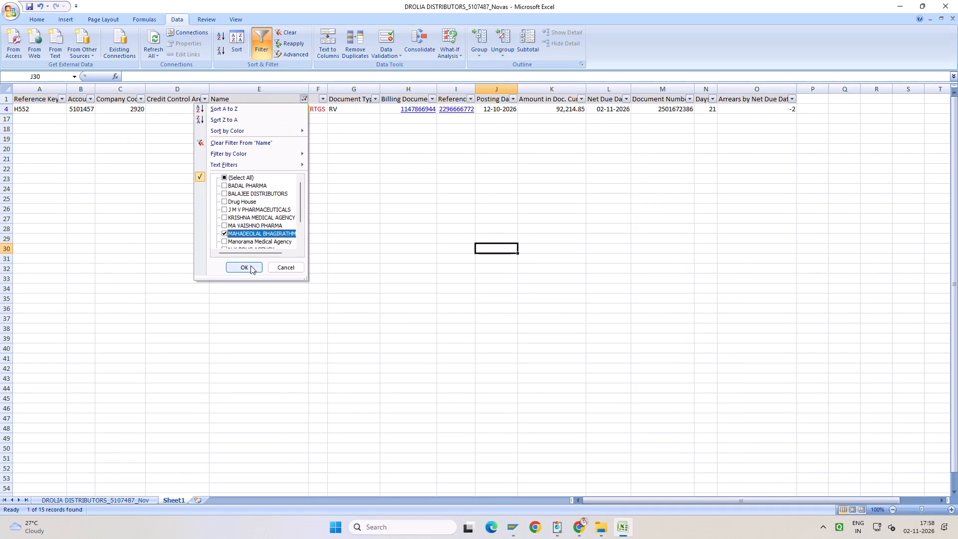
left_click(250, 266)
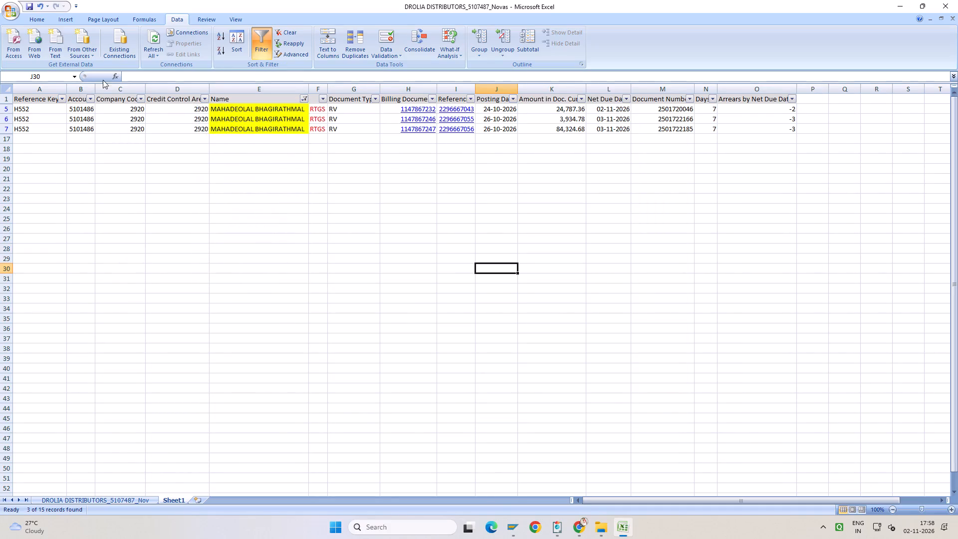
key("alt+Tab")
left_click(91, 29)
left_click(91, 37)
key("Return")
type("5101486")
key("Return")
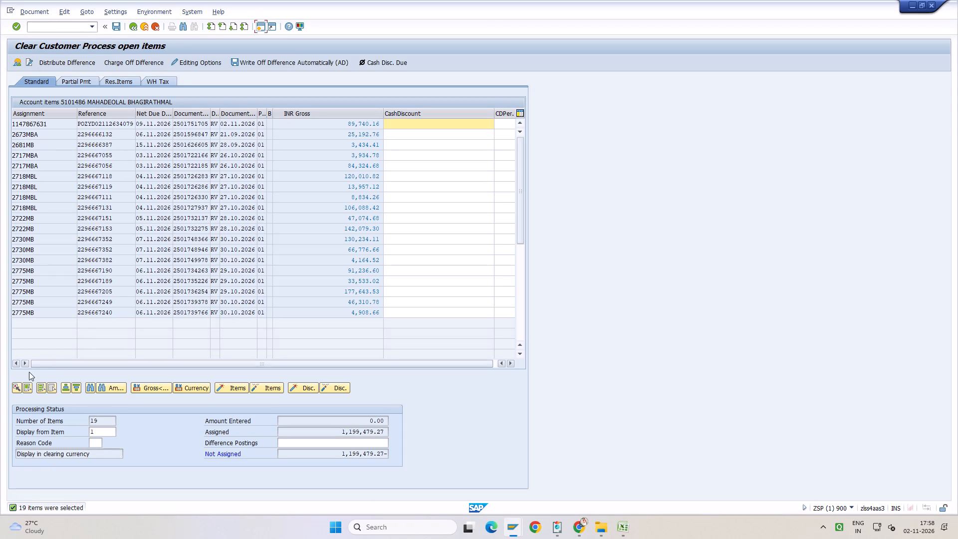
left_click(42, 388)
left_click(273, 387)
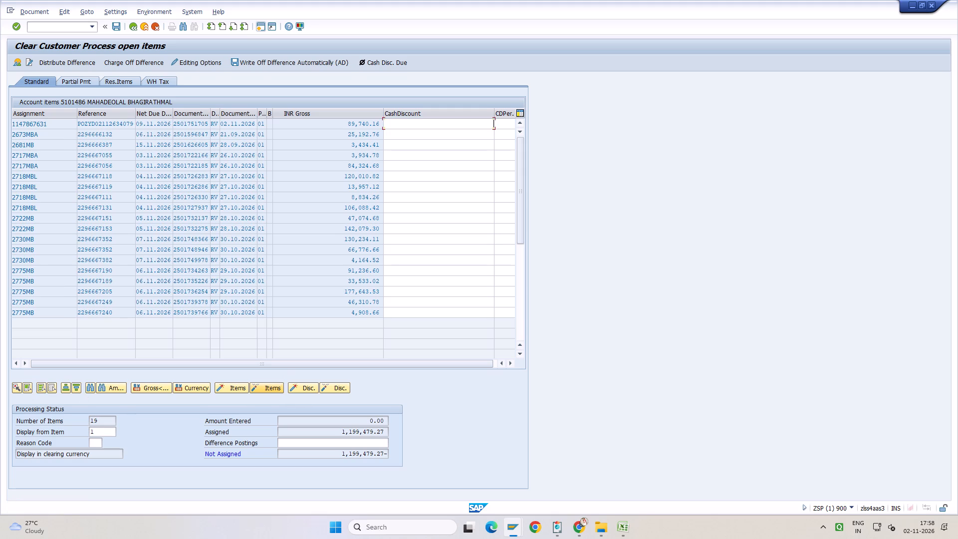
double_click(340, 157)
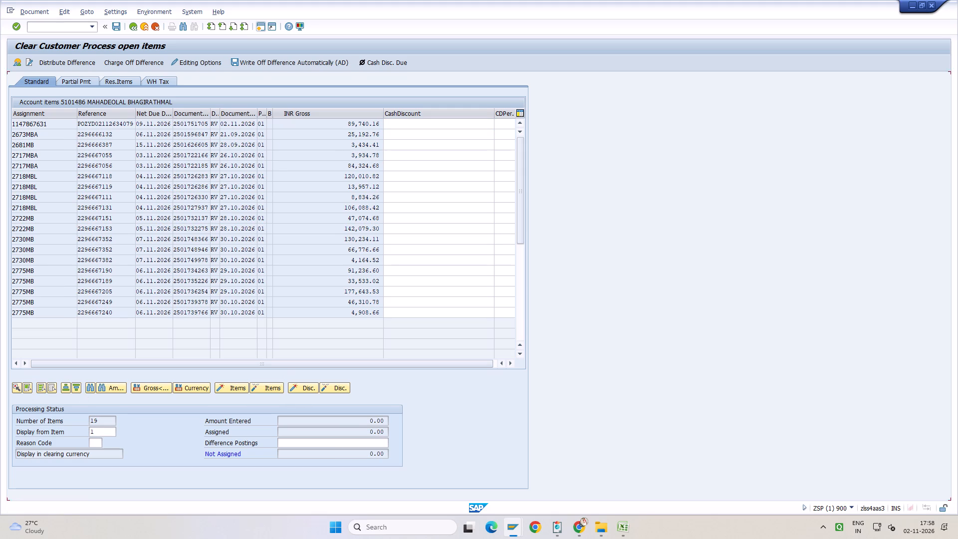
double_click(340, 163)
left_click_drag(346, 429, 581, 432)
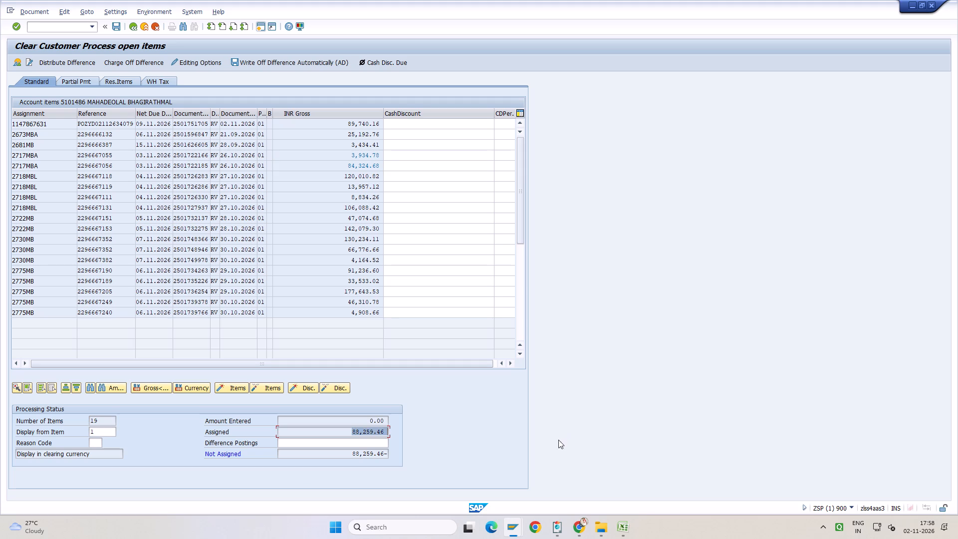
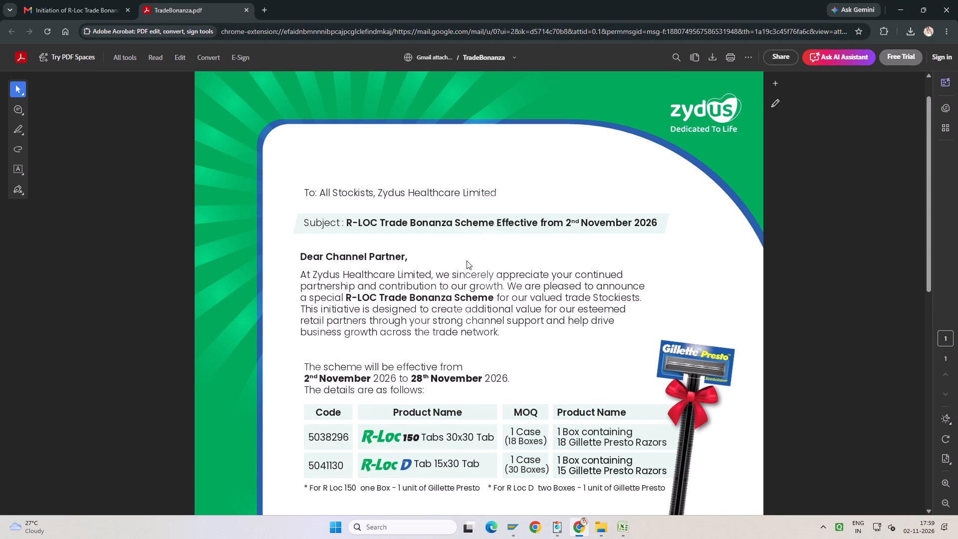
Read the R-LOC Trade Bonanza scheme letter in the TradeBonanza PDF through its product table and terms and conditions to the end.
scroll(467, 261, "down", 5)
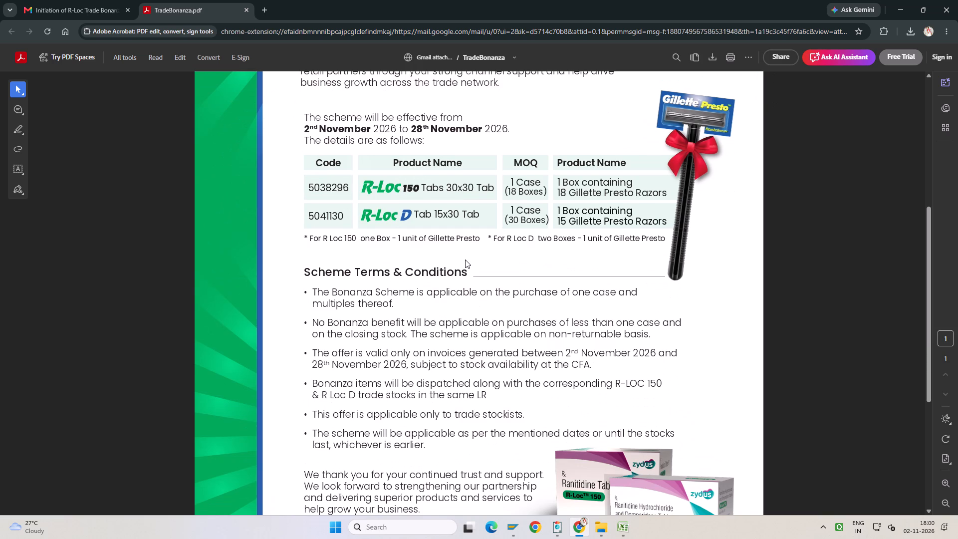
scroll(465, 260, "down", 5)
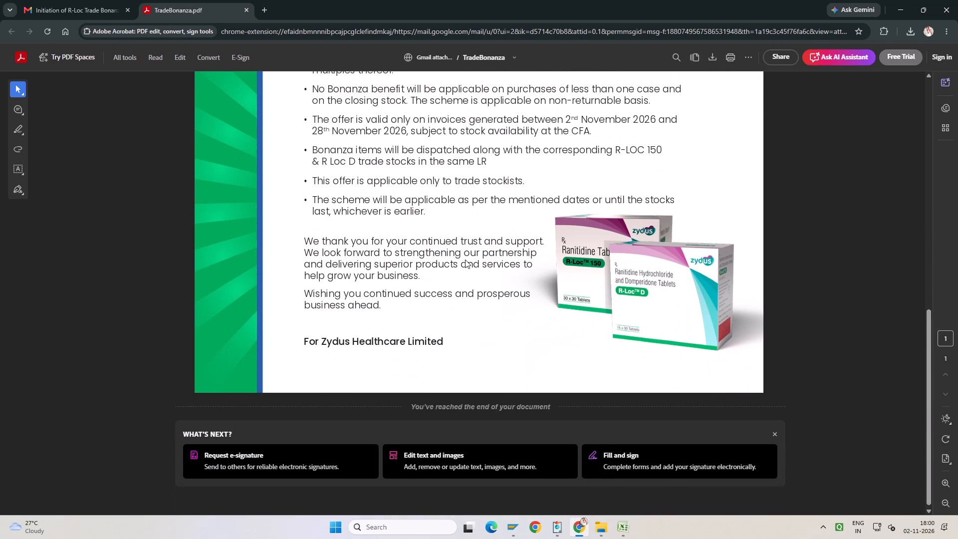
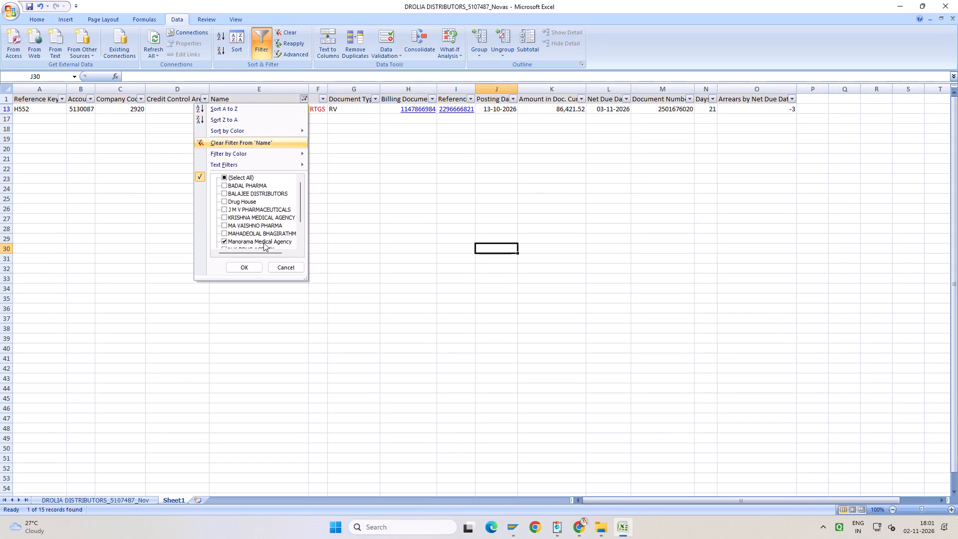
Filter the Name column to N.K.DRUG AGENCY instead of Manorama Medical Agency.
scroll(263, 243, "down", 2)
left_click(250, 212)
left_click(250, 217)
left_click(255, 265)
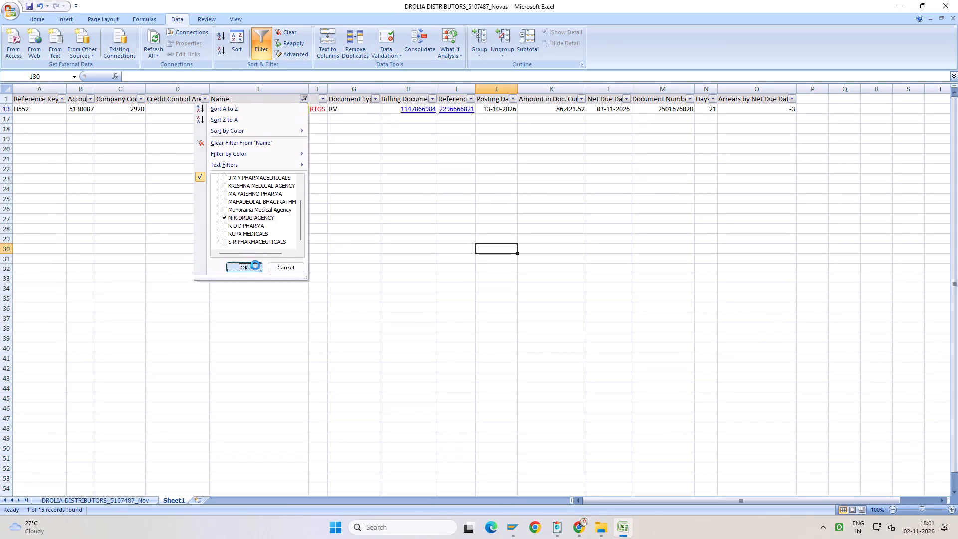
key("alt+Tab")
left_click(87, 28)
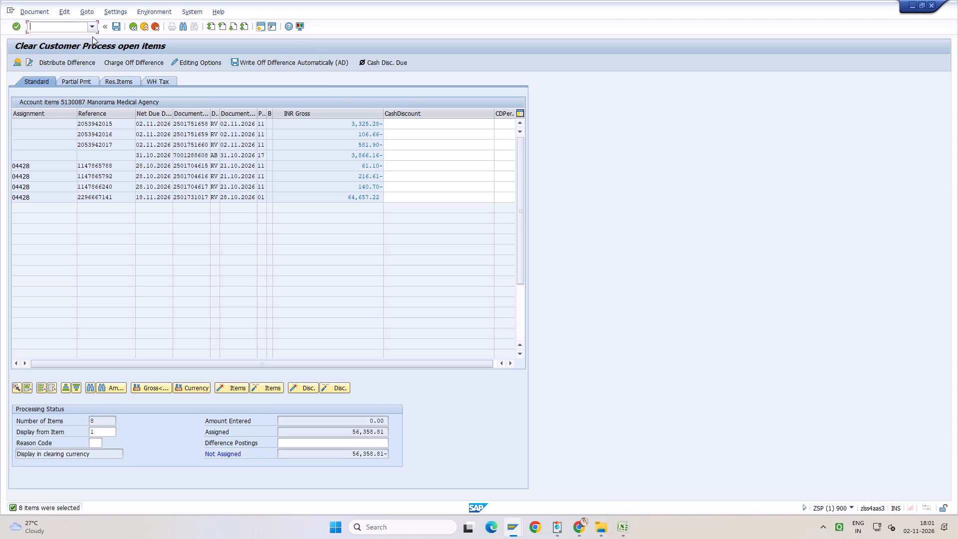
left_click(94, 30)
left_click(95, 37)
key("Return")
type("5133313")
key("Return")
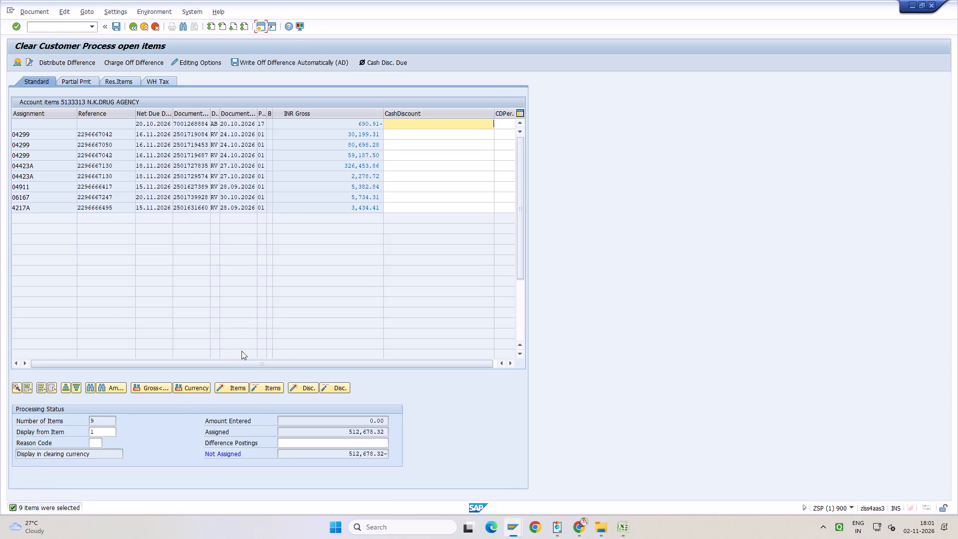
Switch to the Excel workbook and filter the Name column to R D D PHARMA instead of N.K.DRUG AGENCY.
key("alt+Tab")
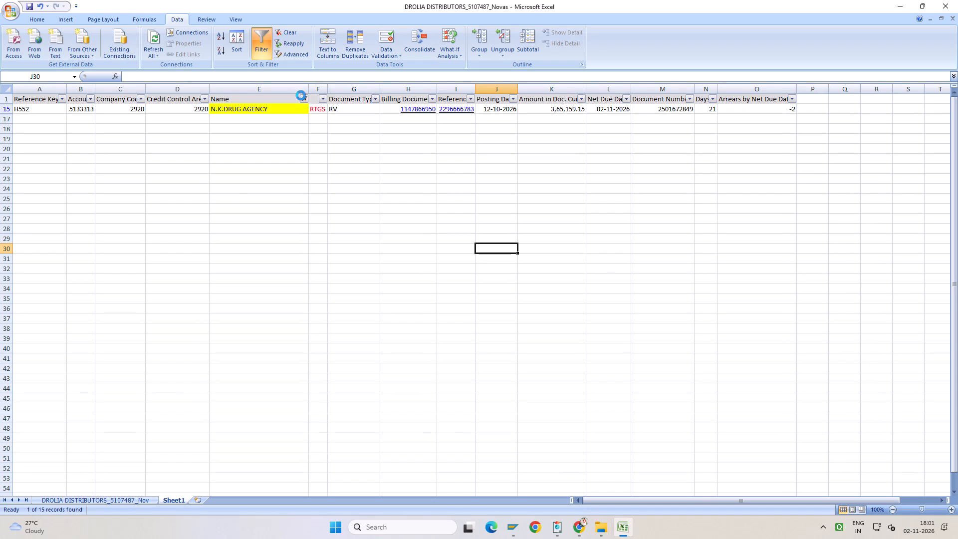
left_click(301, 95)
scroll(245, 231, "down", 4)
left_click(241, 221)
left_click(243, 226)
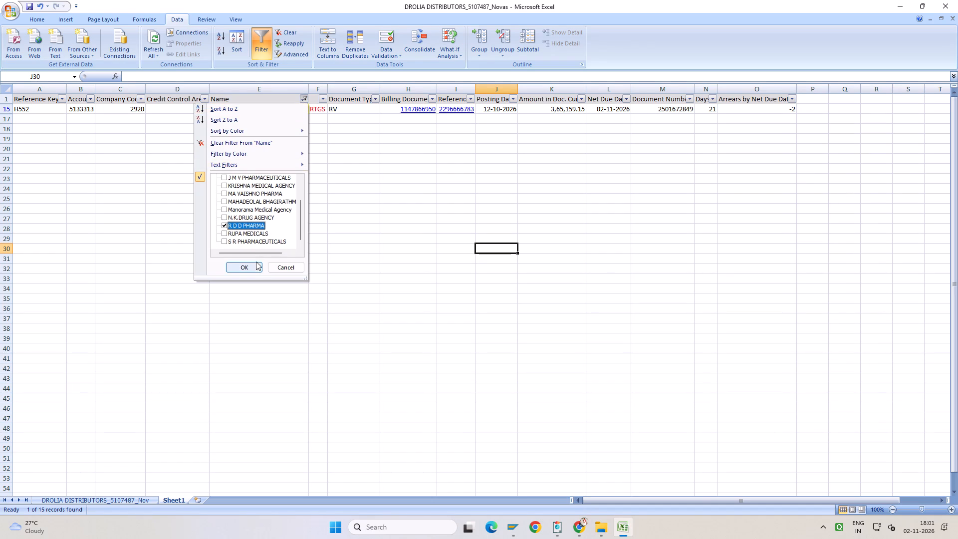
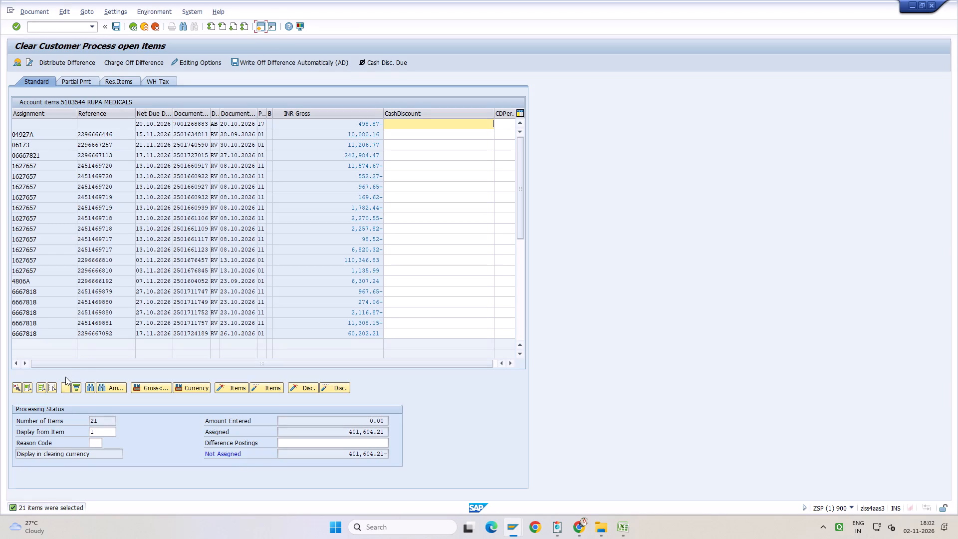
Select all open items of customer account RUPA MEDICALS and deactivate them for clearing.
left_click(43, 386)
left_click(273, 388)
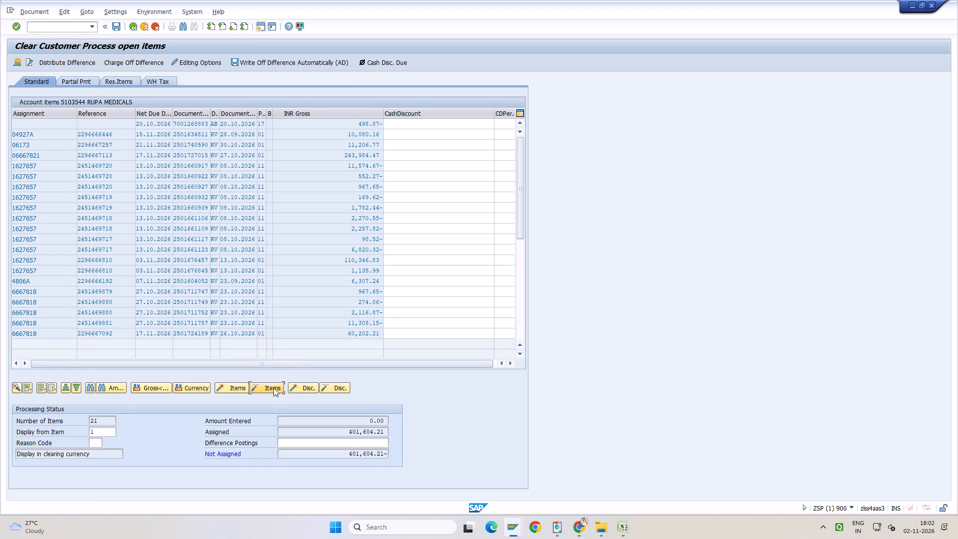
Activate all RUPA MEDICALS open items with assignment 1627657 for clearing, both the two invoices and the nine credit items.
double_click(338, 273)
double_click(335, 257)
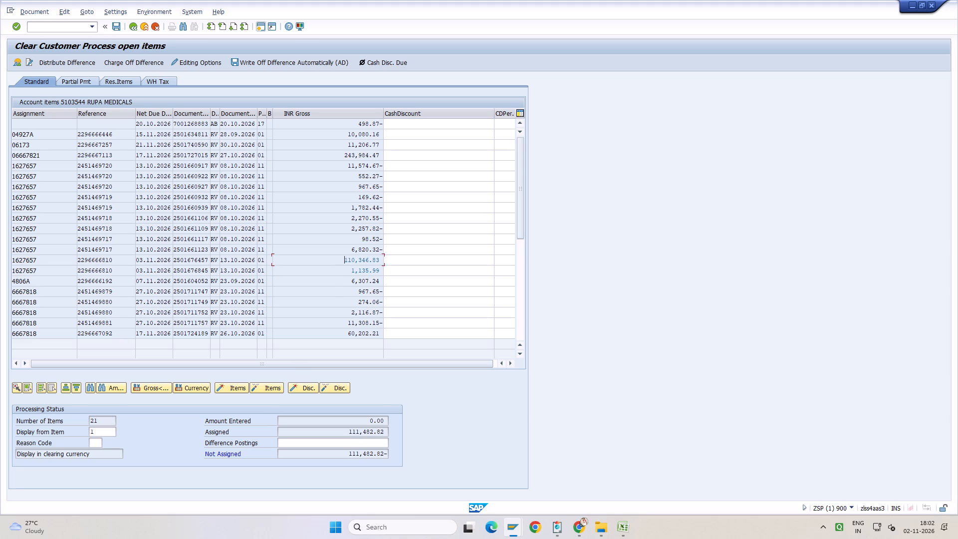
double_click(337, 165)
double_click(344, 178)
double_click(344, 182)
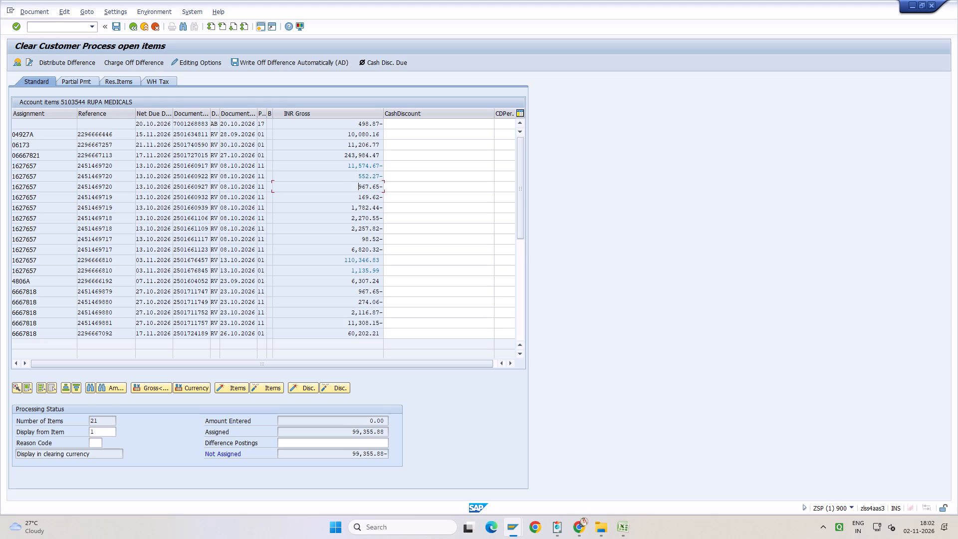
double_click(346, 195)
double_click(346, 205)
double_click(346, 218)
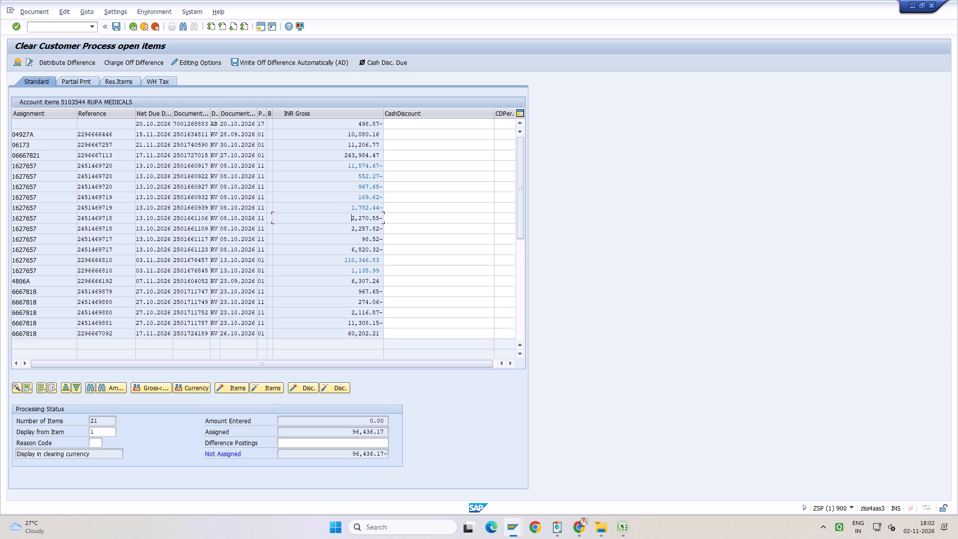
double_click(347, 228)
double_click(349, 238)
double_click(347, 247)
double_click(355, 241)
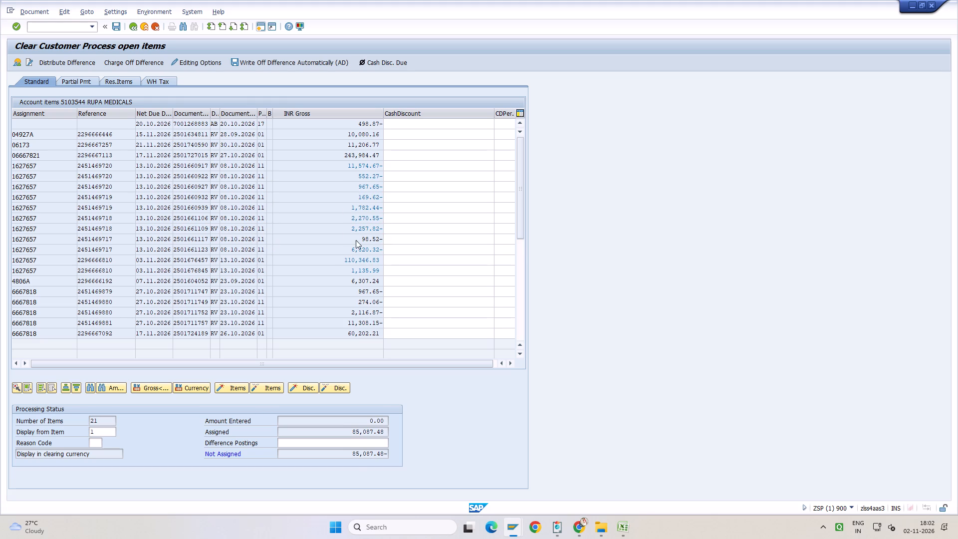
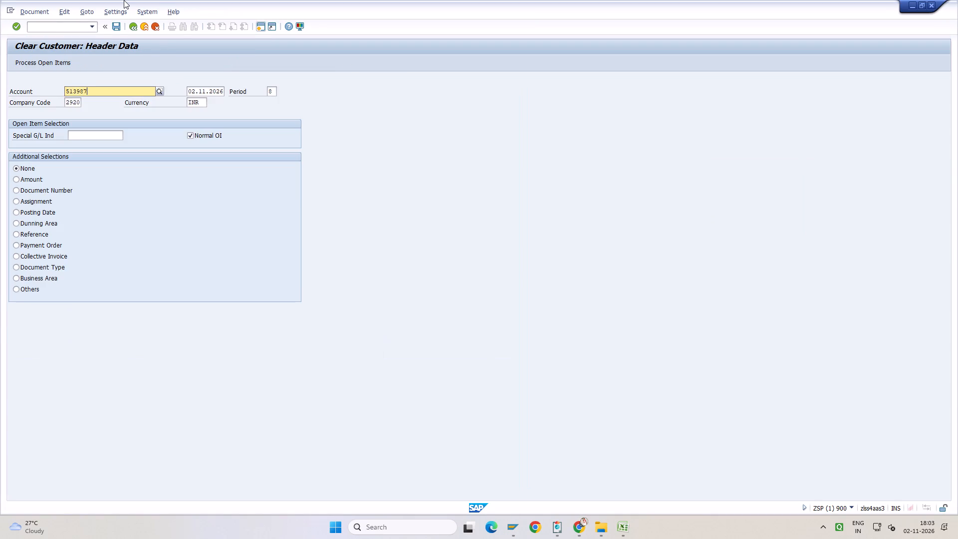
Complete the account number for customer S R PHARMACEUTICALS and display its open items for clearing.
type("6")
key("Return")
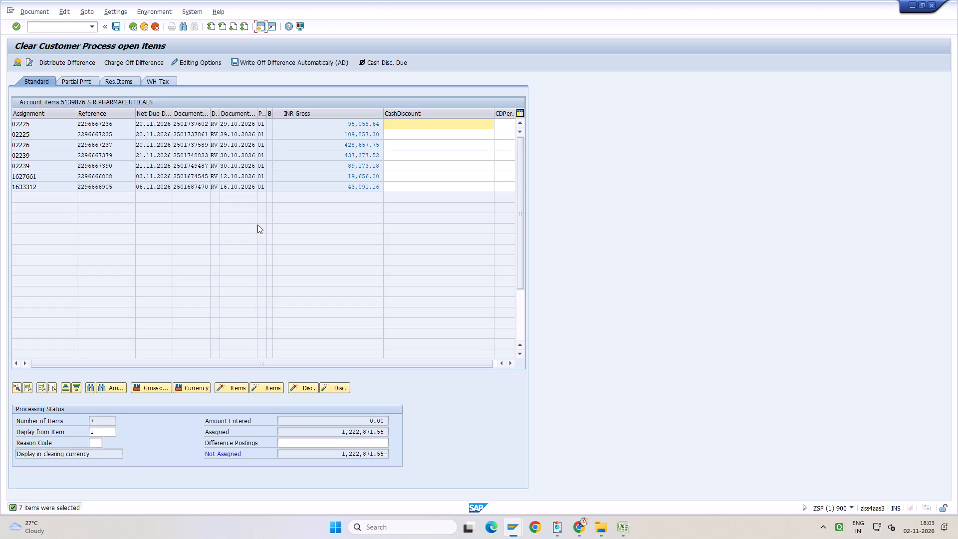
Copy the INR gross amount of the open item with assignment 1627661.
left_click_drag(318, 182, 450, 184)
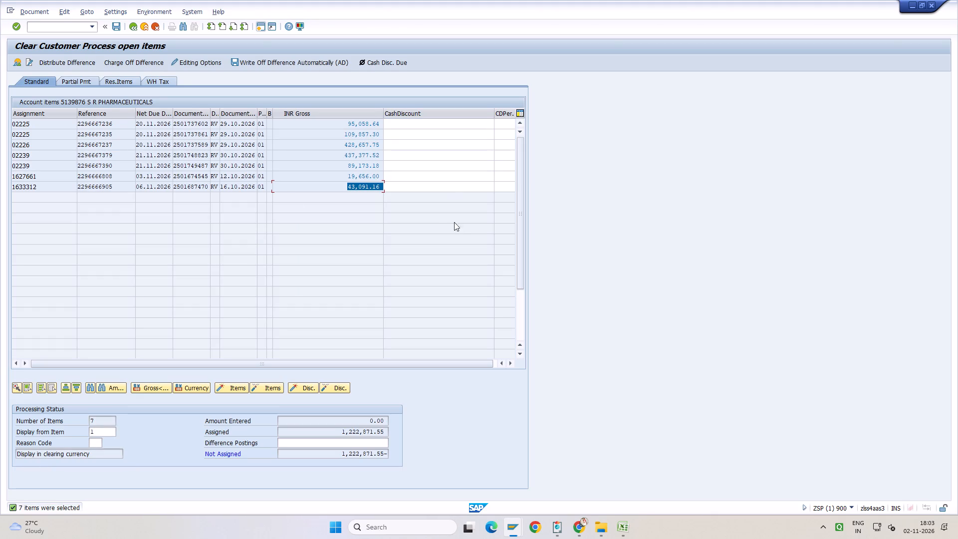
left_click(331, 209)
left_click_drag(343, 178, 428, 166)
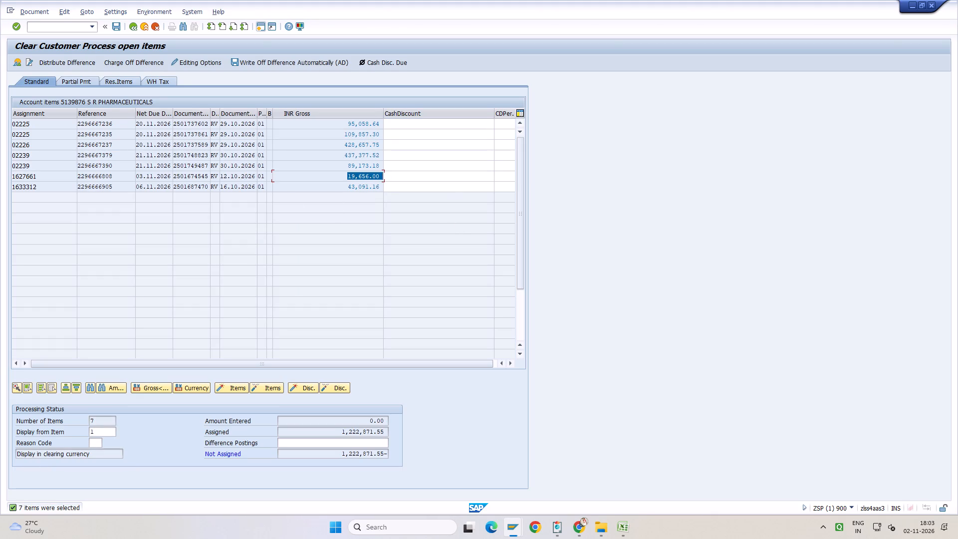
key("ctrl+c")
left_click_drag(336, 175, 565, 184)
key("ctrl+c")
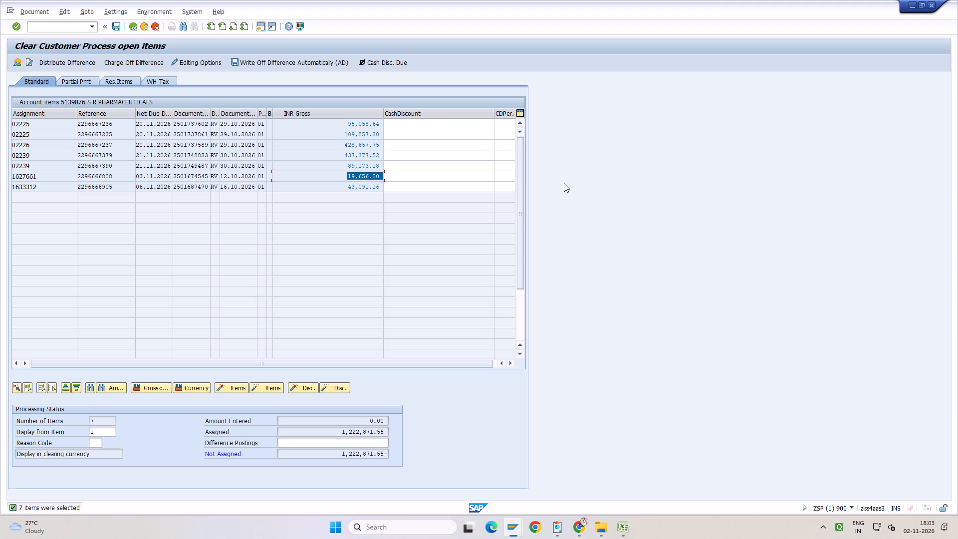
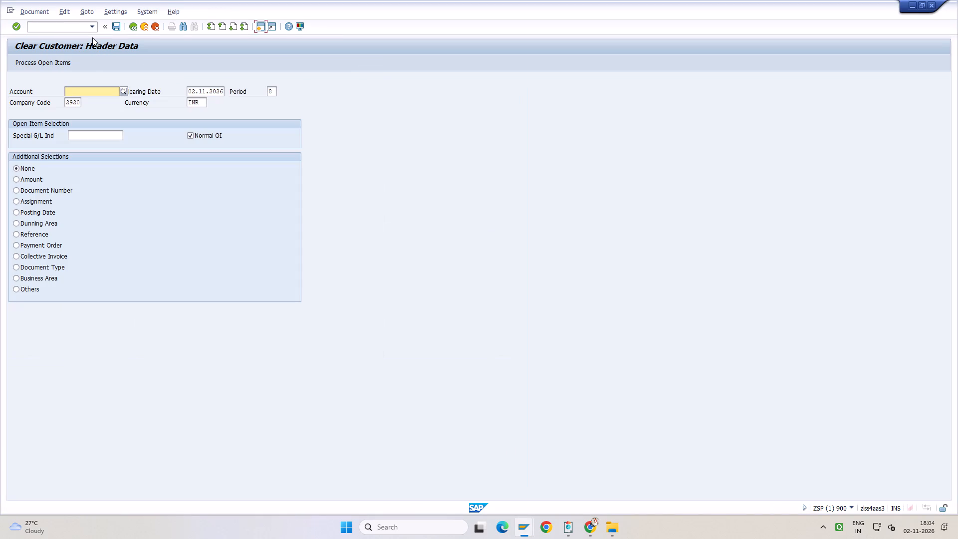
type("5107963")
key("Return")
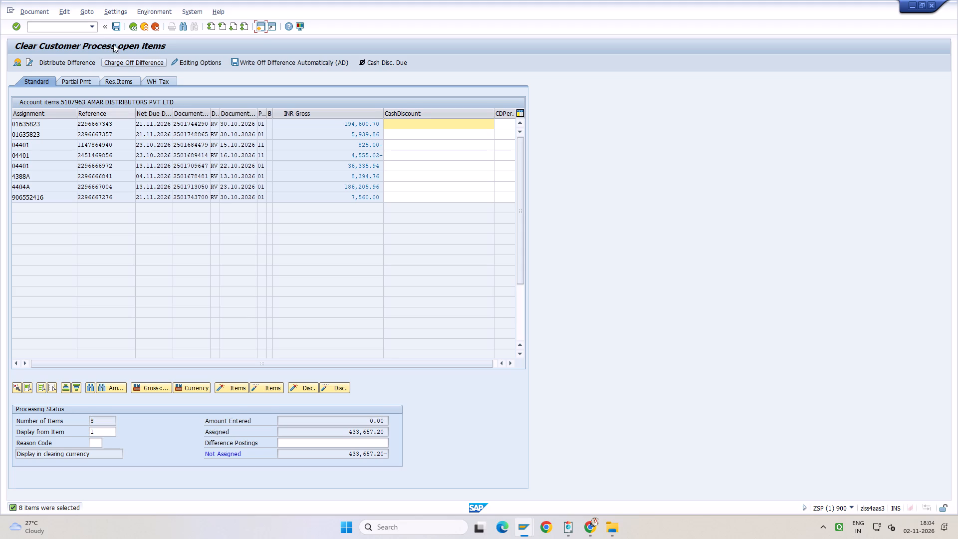
left_click(94, 30)
left_click(93, 35)
key("Return")
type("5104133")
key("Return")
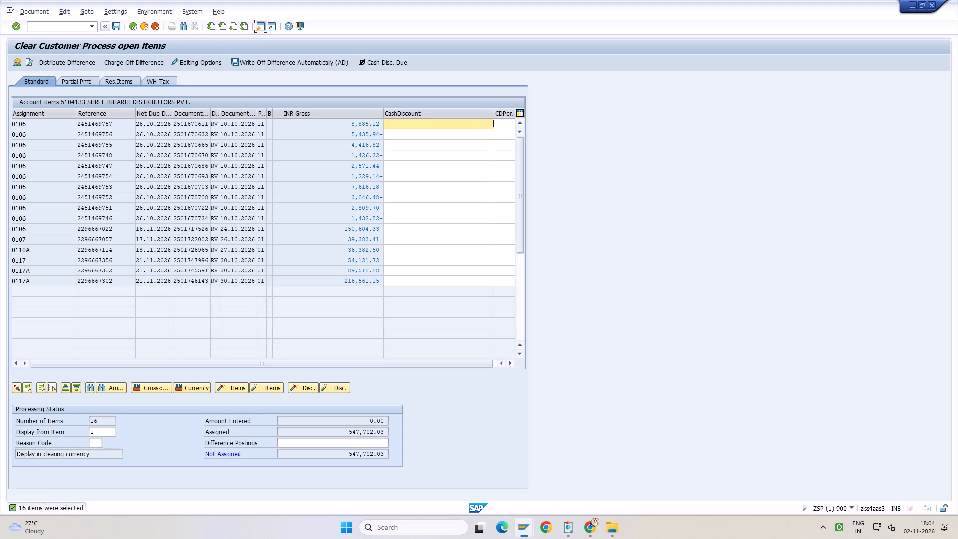
Recall the transaction code /nvf01 from the previously used commands to leave the open item clearing.
left_click(93, 26)
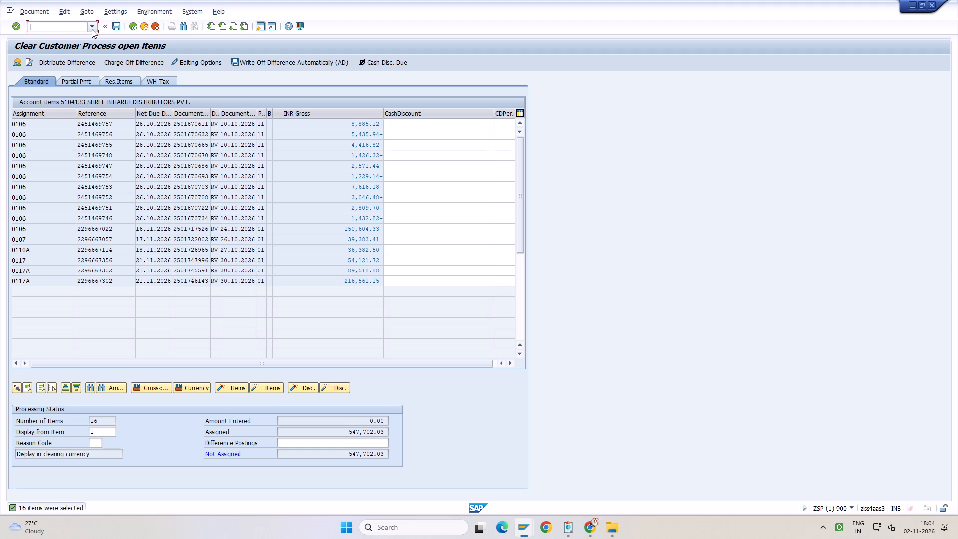
left_click(86, 42)
left_click_drag(86, 42, 94, 25)
left_click(94, 25)
left_click(92, 32)
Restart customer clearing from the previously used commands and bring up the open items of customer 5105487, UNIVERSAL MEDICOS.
key("Down")
key("Return")
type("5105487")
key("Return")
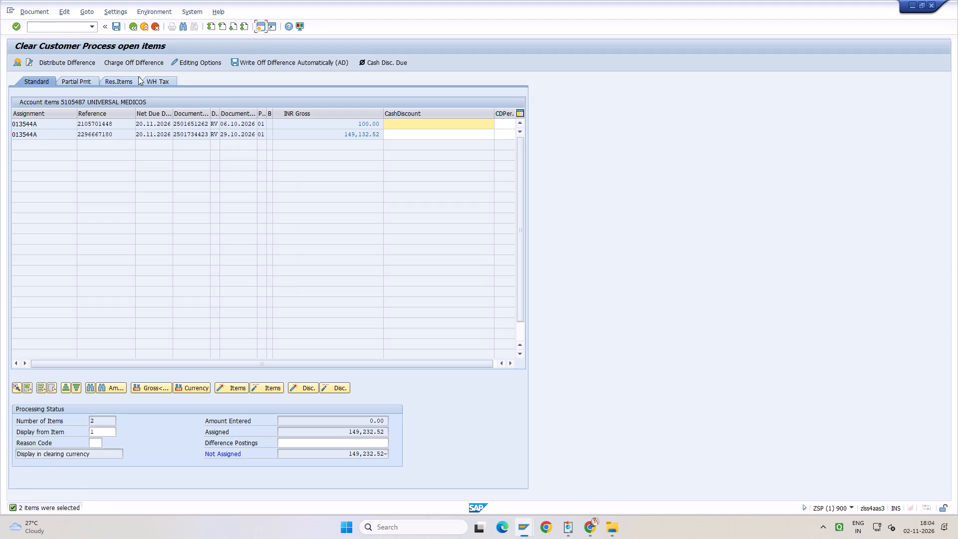
Enter the transaction code /NF-321 to leave the open items of UNIVERSAL MEDICOS.
left_click(53, 27)
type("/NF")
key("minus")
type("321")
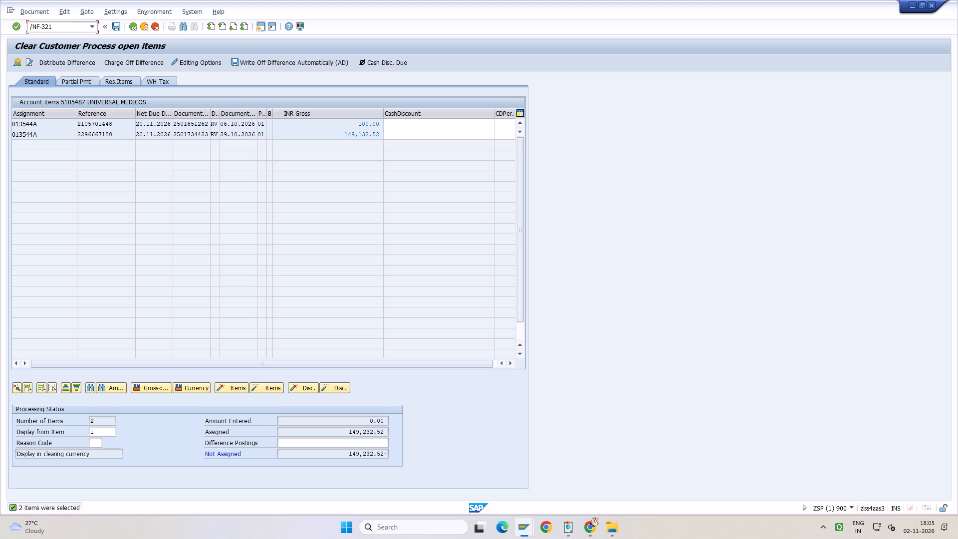
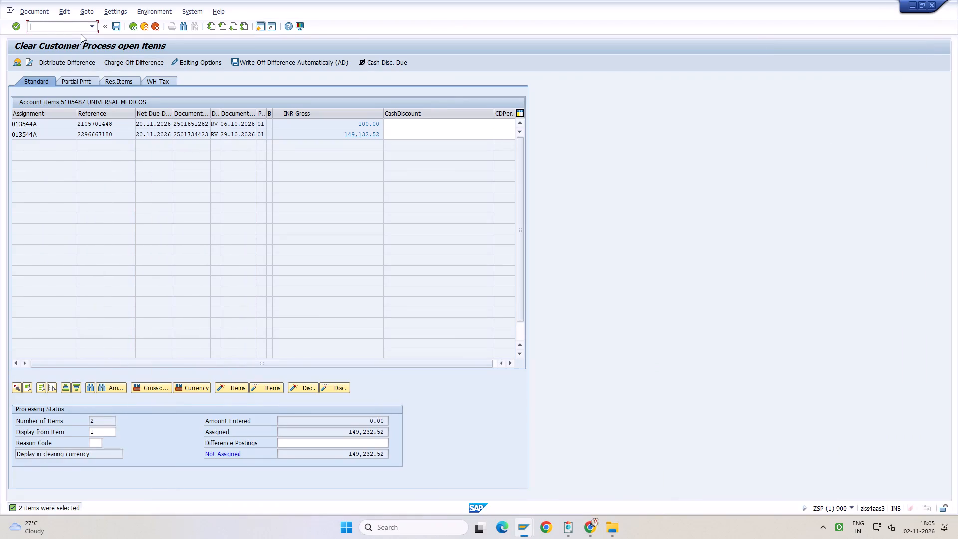
Leave the open item clearing and open LR Actual Receipt Date Entry with transaction code /NZTR6.
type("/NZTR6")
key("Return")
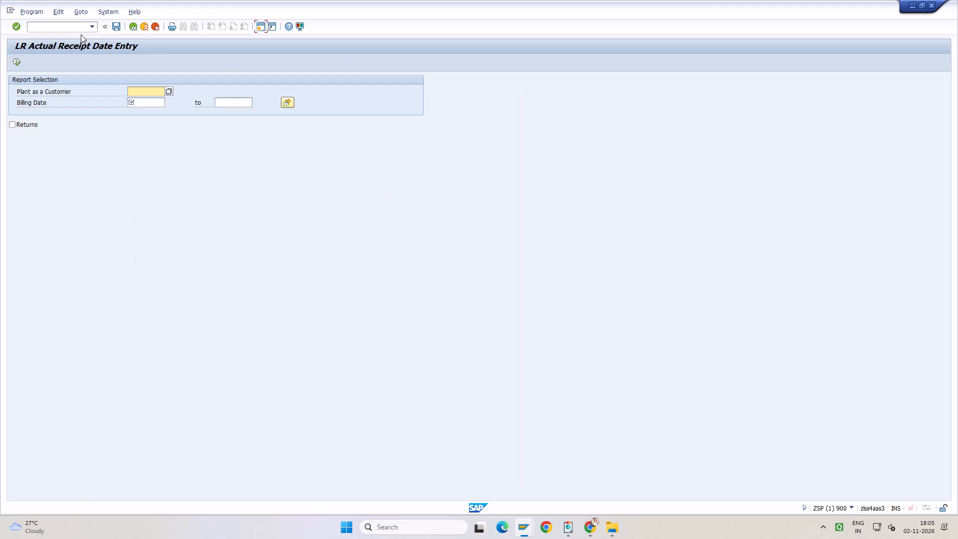
Set Plant as a Customer to the previously used value ph552 and move on to the Billing Date.
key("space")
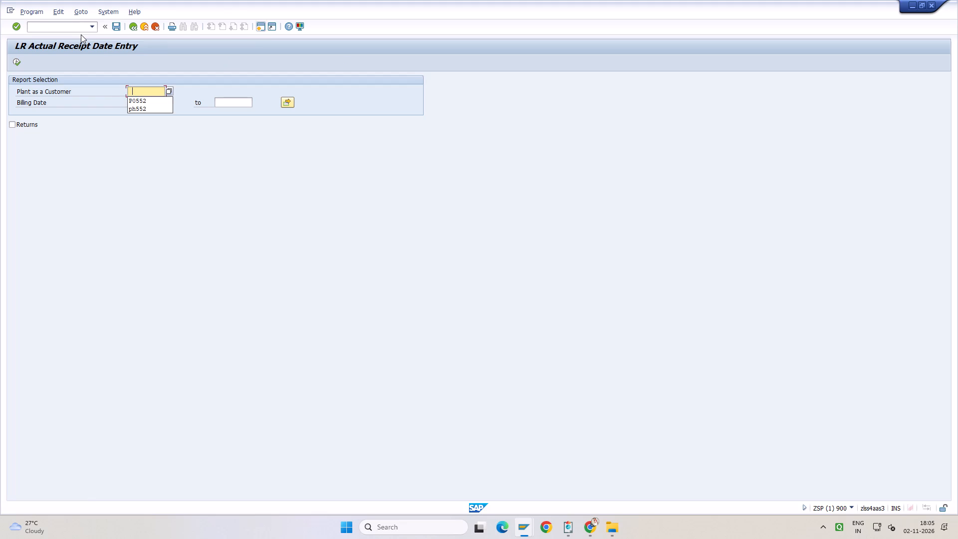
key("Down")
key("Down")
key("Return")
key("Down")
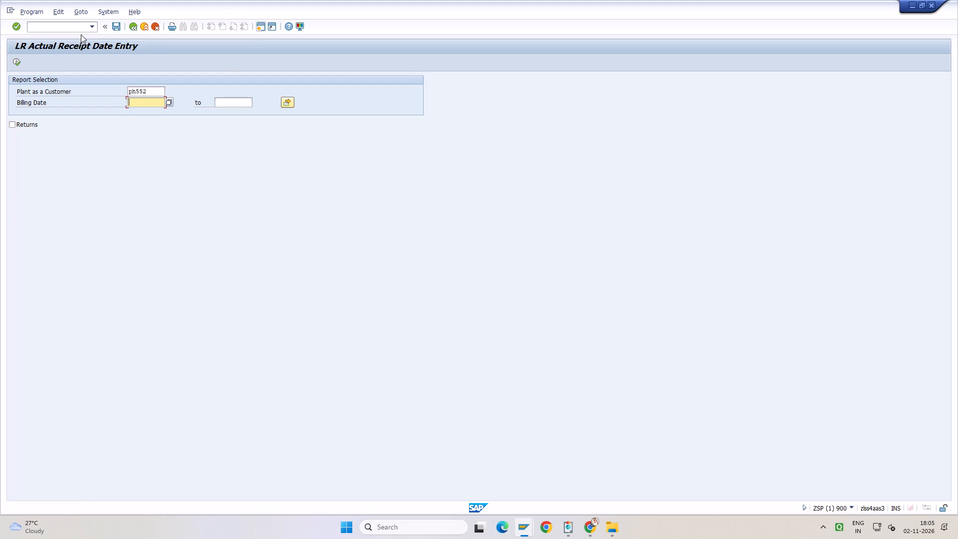
Run the LR Actual Receipt Date Entry report for plant PH552 with billing dates from 01.10.2026 to 31.10.2026.
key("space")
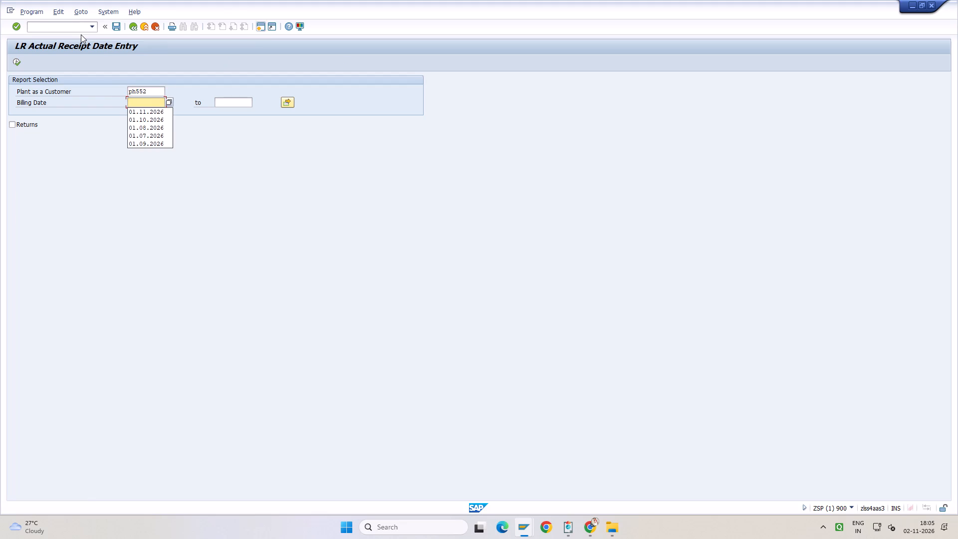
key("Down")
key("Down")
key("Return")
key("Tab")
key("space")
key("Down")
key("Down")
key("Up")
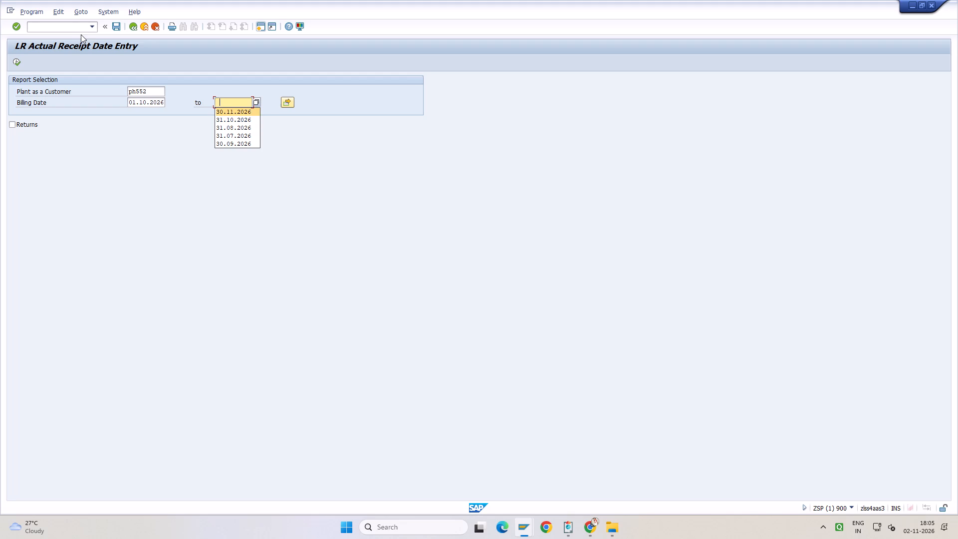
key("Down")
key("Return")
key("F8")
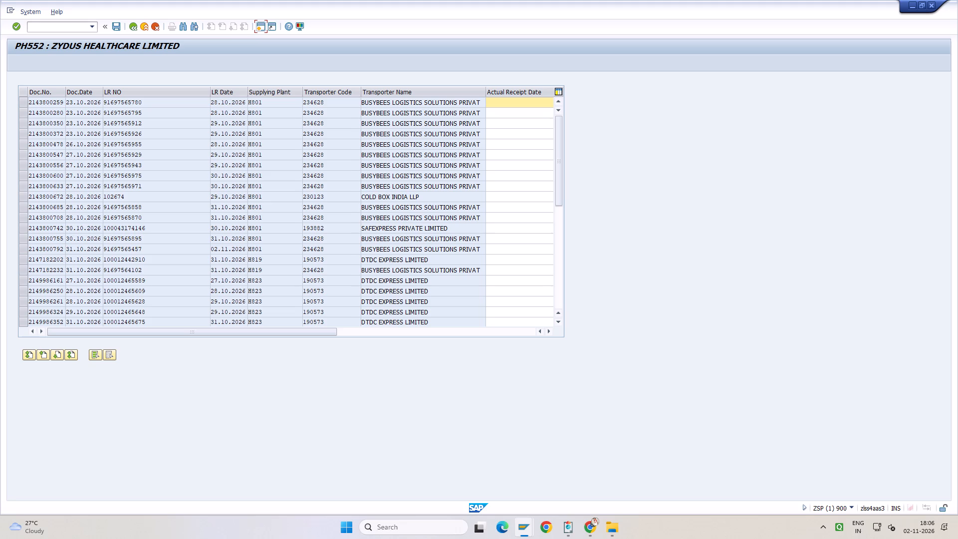
Look through the PH552 list of LR documents, checking their dates, supplying plants, transporters and actual receipt date fields.
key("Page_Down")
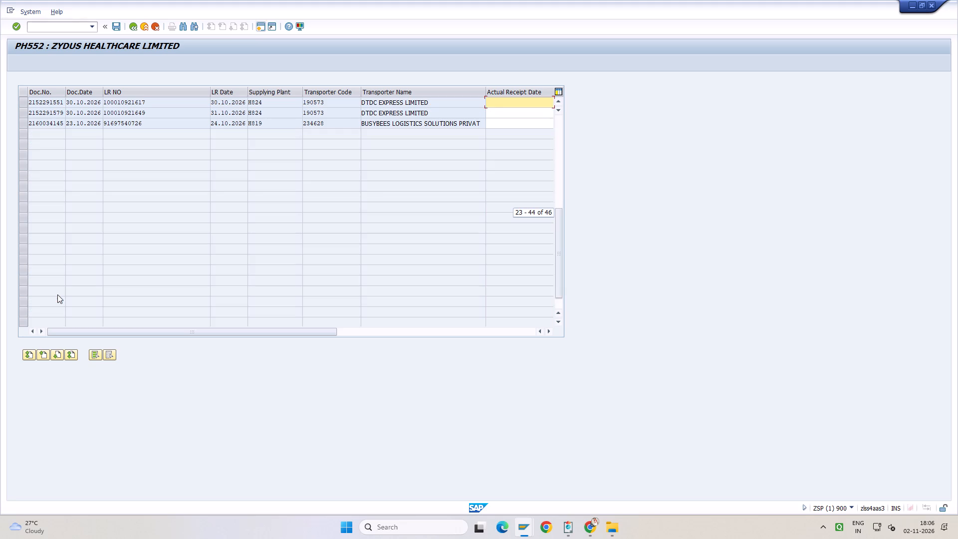
scroll(79, 267, "up", 2)
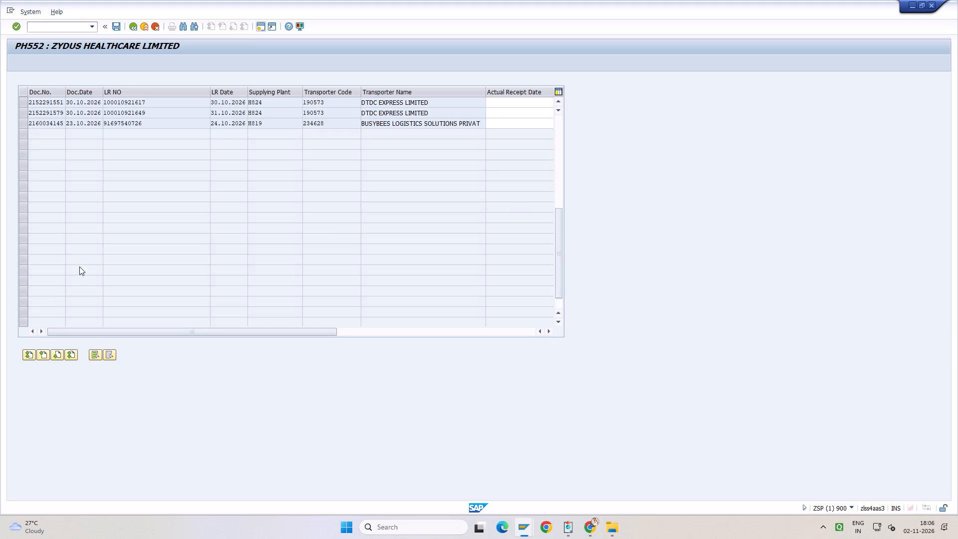
scroll(79, 267, "up", 11)
scroll(79, 267, "up", 17)
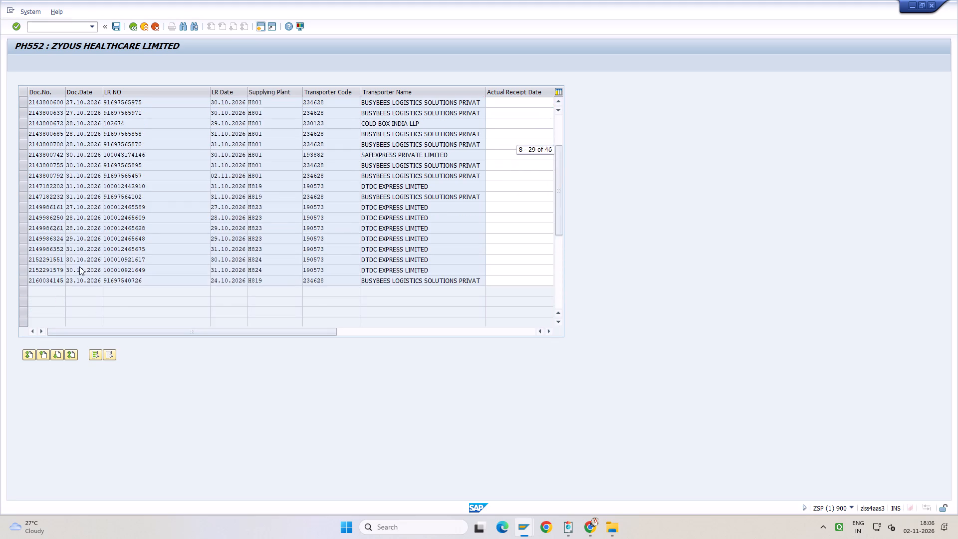
scroll(79, 267, "up", 20)
scroll(79, 267, "up", 2)
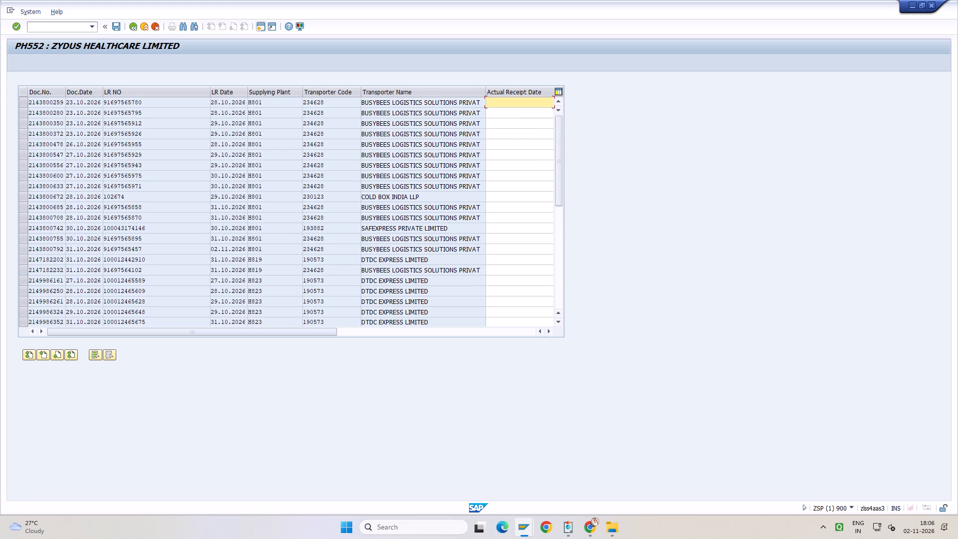
scroll(79, 267, "up", 7)
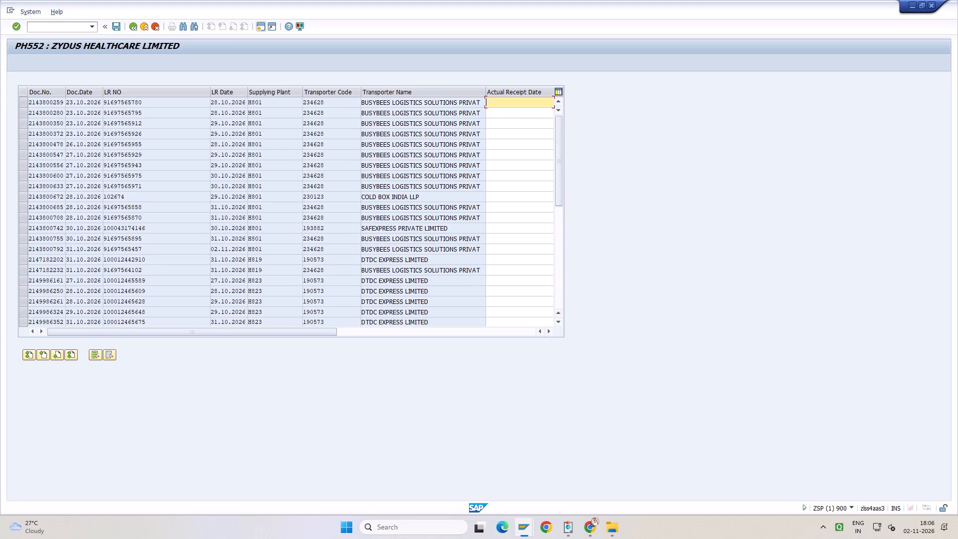